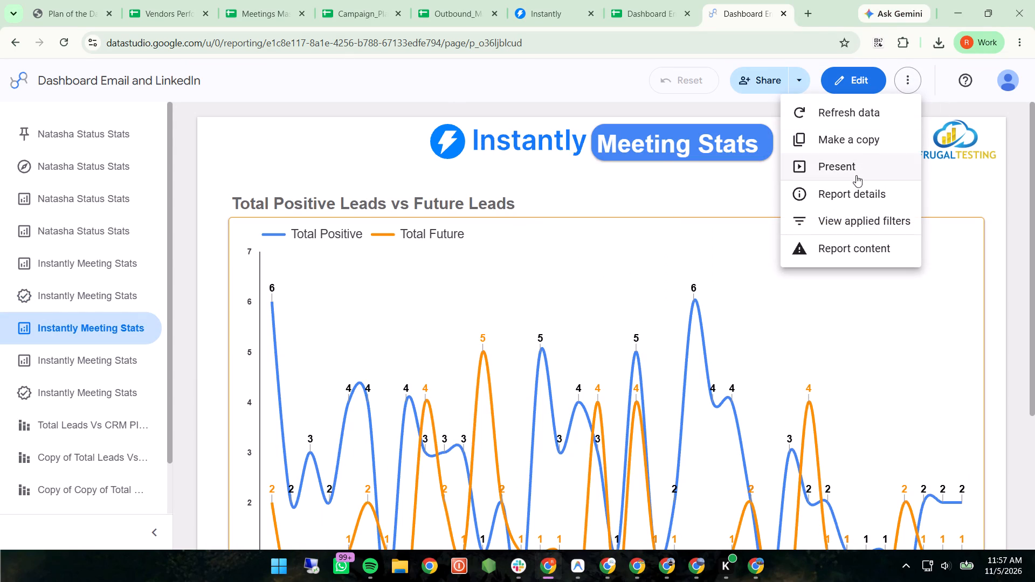
# Present the Instantly Meeting Stats page full screen and snip the report page containing the Total Positive Leads vs Future Leads chart.
pyautogui.click(854, 171)
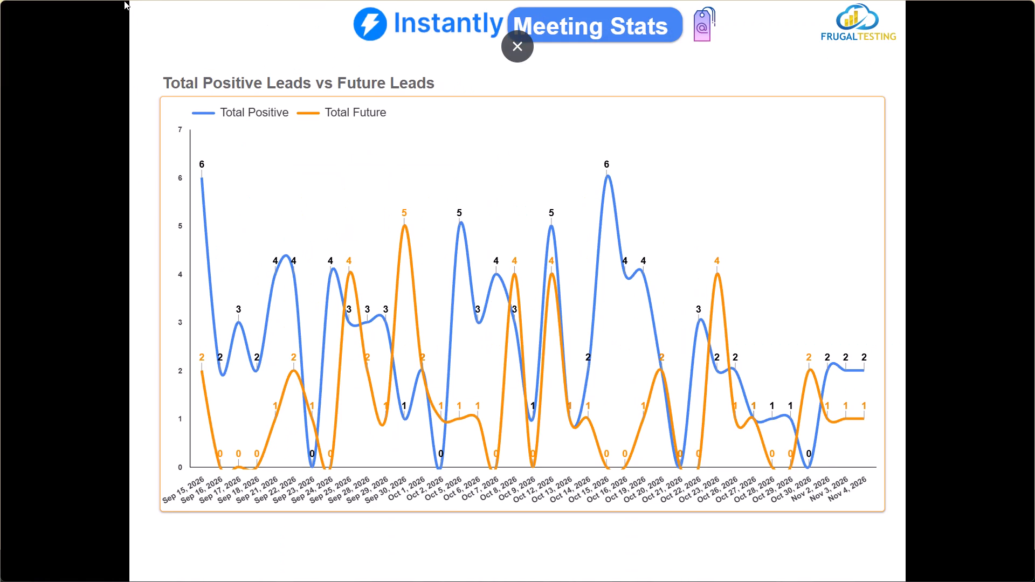
pyautogui.press('shift+super+s')
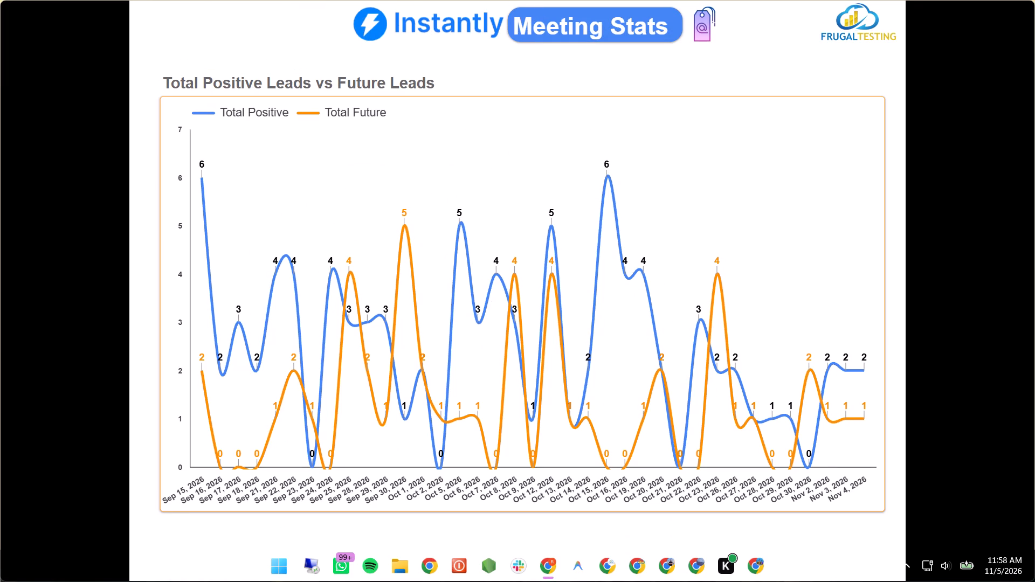
pyautogui.moveTo(128, 1); pyautogui.dragTo(917, 581)
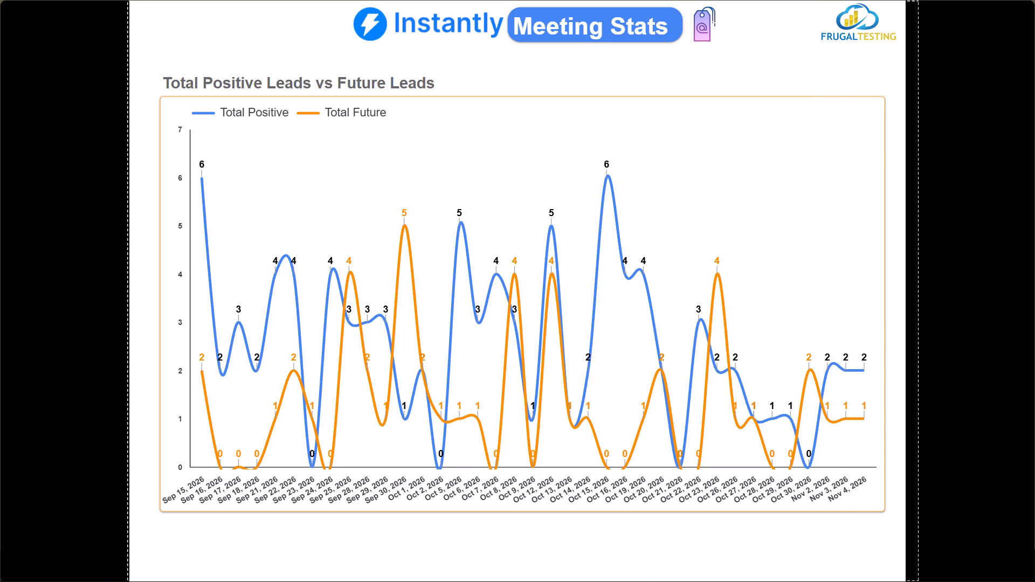
pyautogui.moveTo(917, 581); pyautogui.dragTo(908, 581)
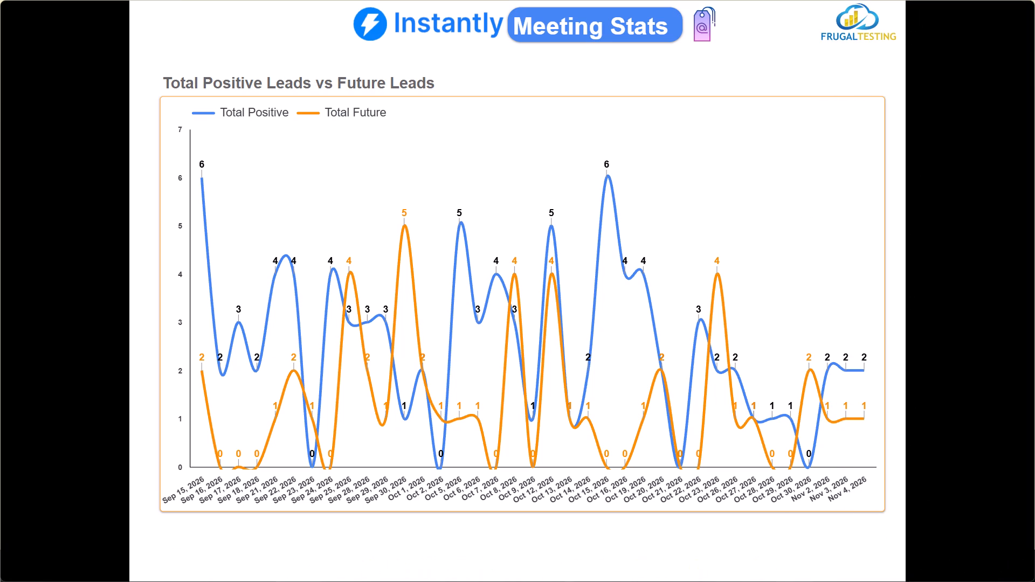
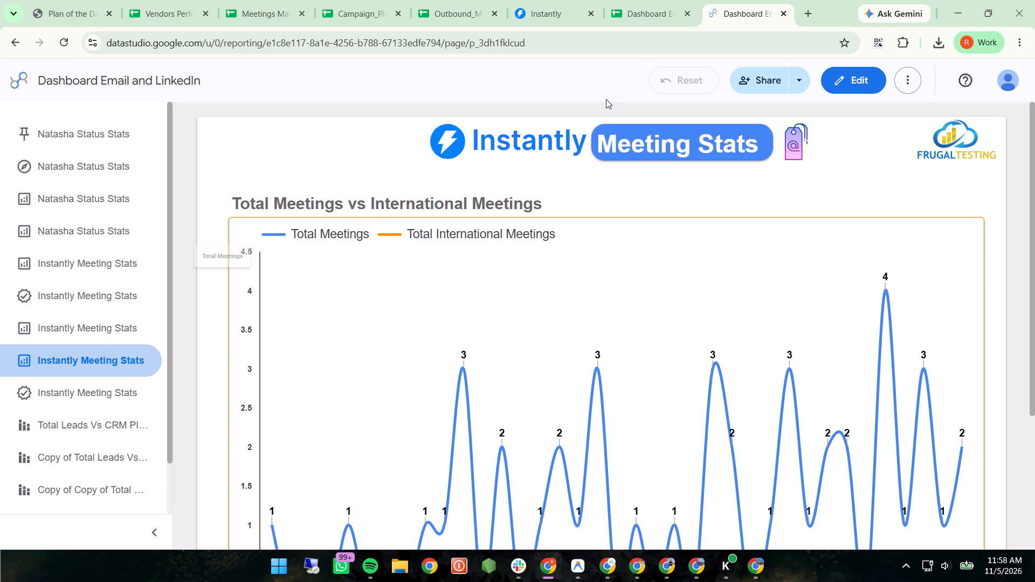
# Present the Total Meetings vs International Meetings page full screen, snip the whole report page, and exit the presentation.
pyautogui.click(902, 75)
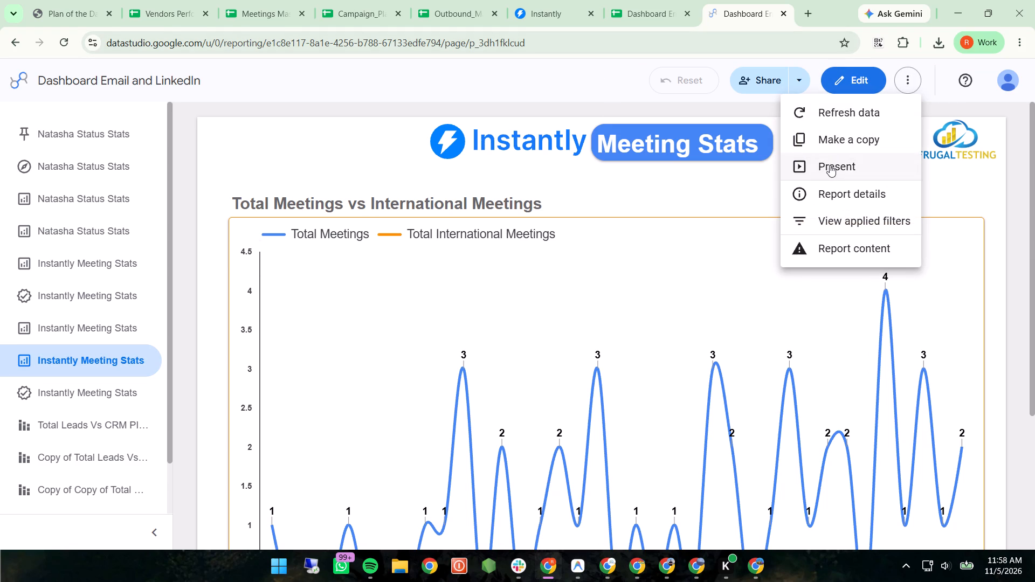
pyautogui.click(829, 165)
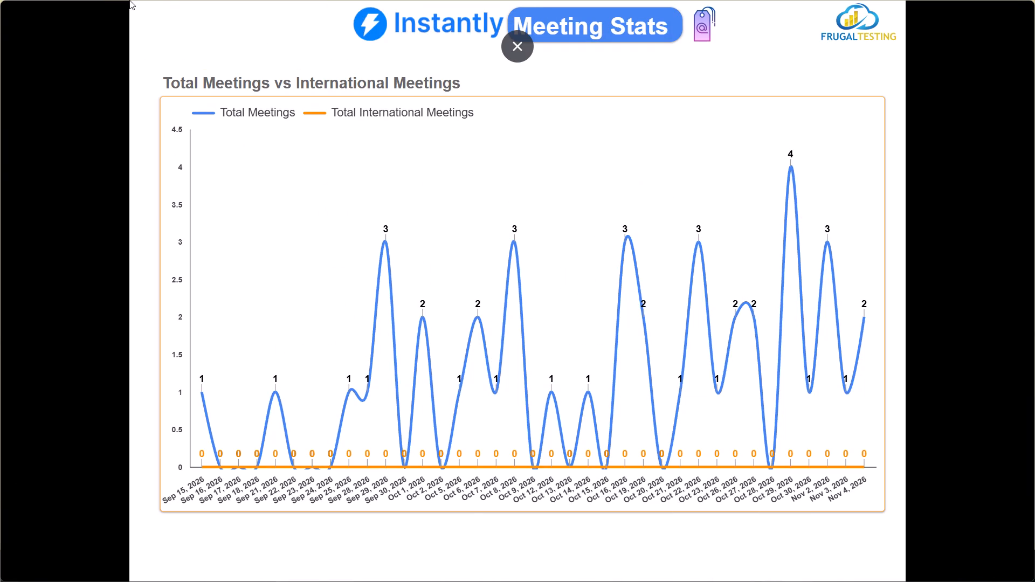
pyautogui.press('shift+super+s')
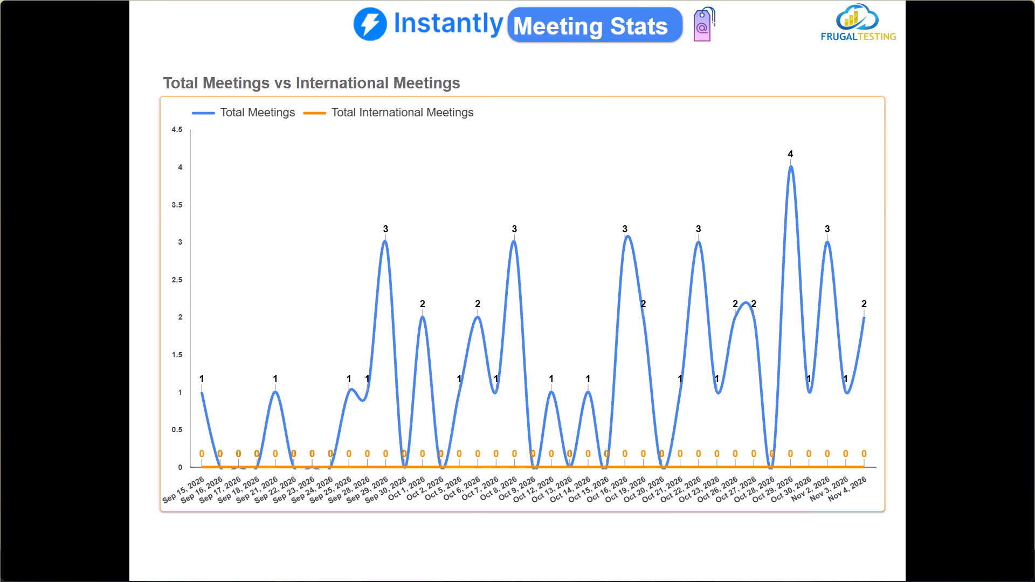
pyautogui.click(128, 0)
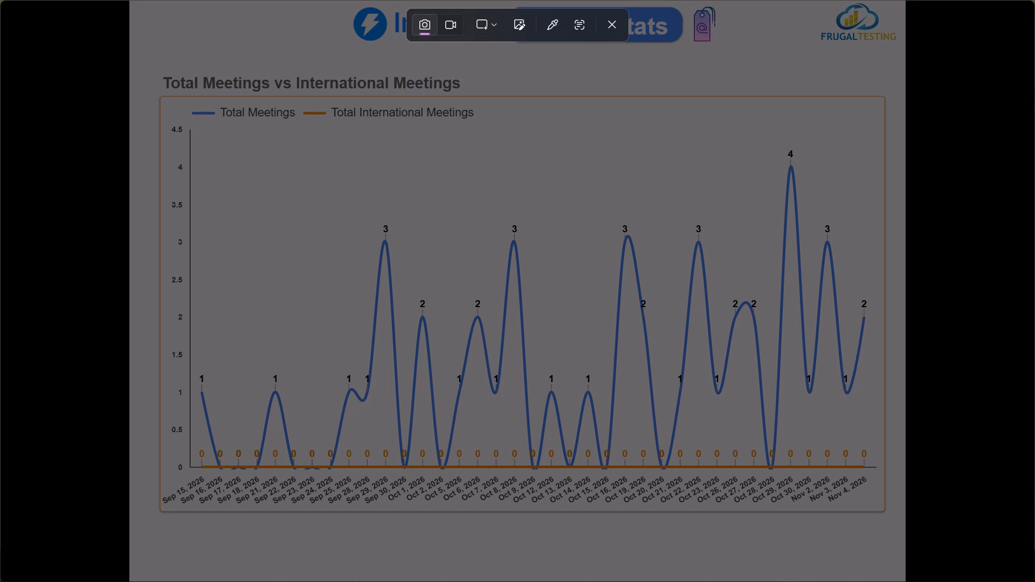
pyautogui.moveTo(128, 0); pyautogui.dragTo(867, 517)
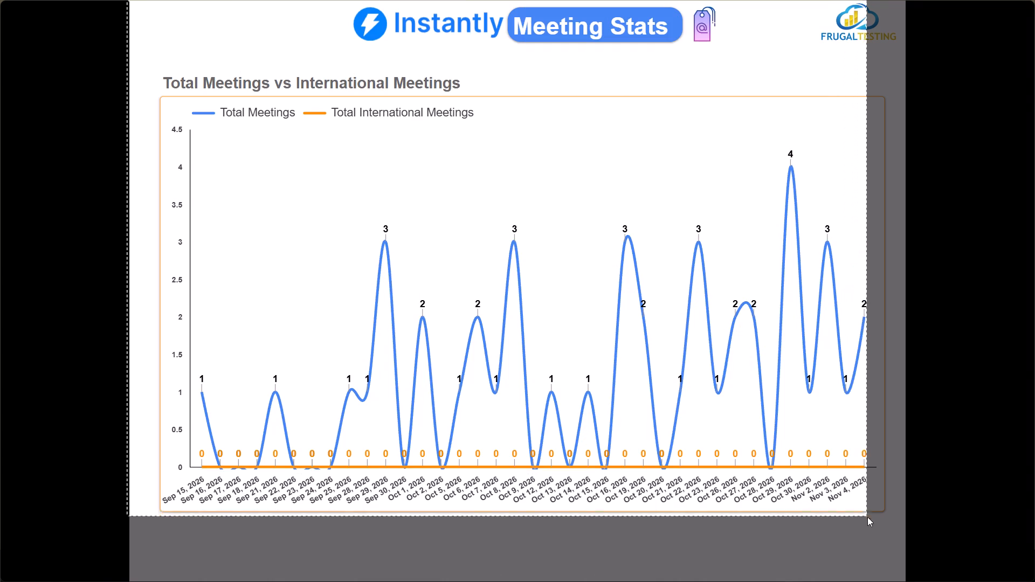
pyautogui.moveTo(867, 517); pyautogui.dragTo(907, 581)
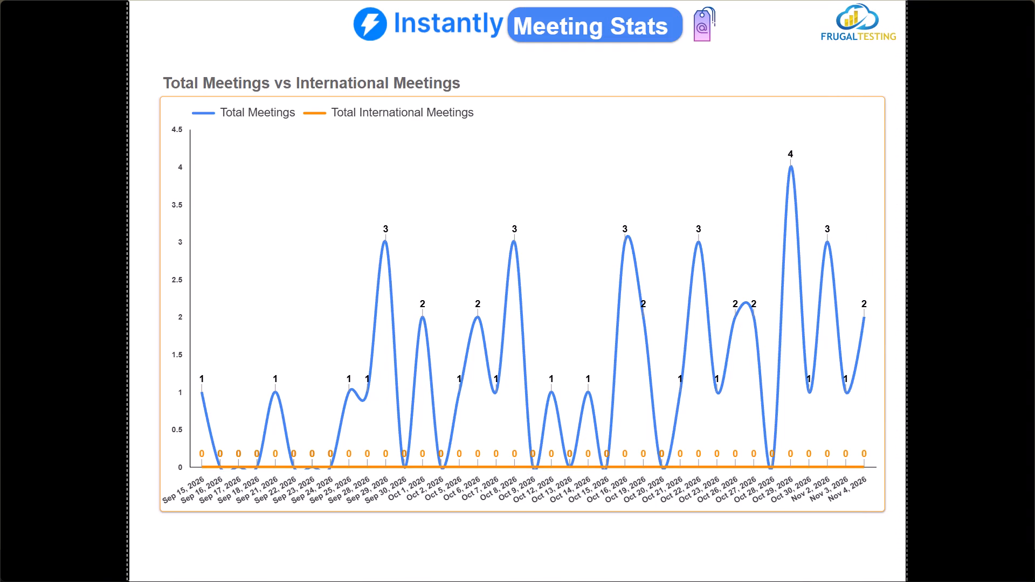
pyautogui.moveTo(907, 581); pyautogui.dragTo(906, 581)
pyautogui.press('Escape')
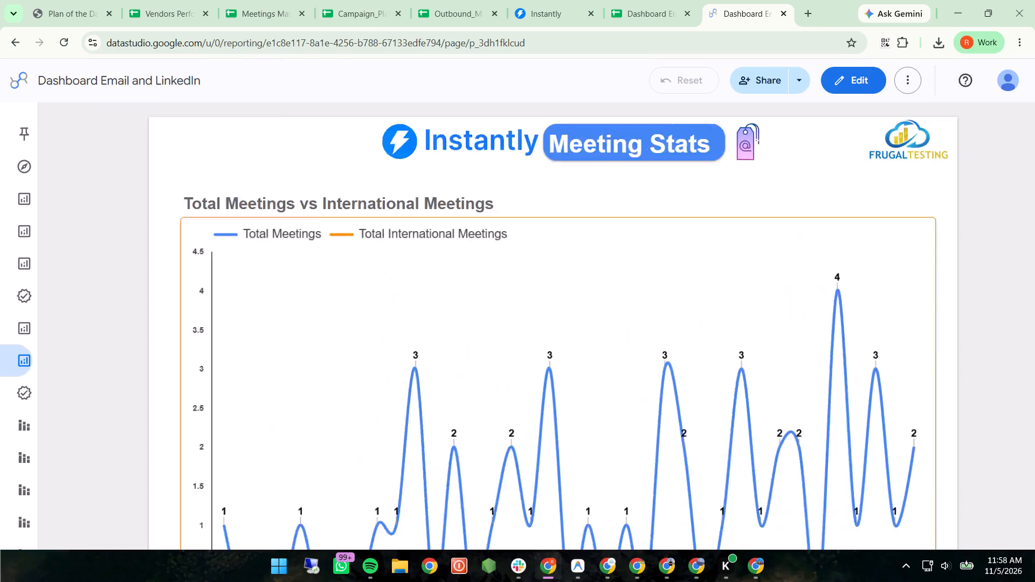
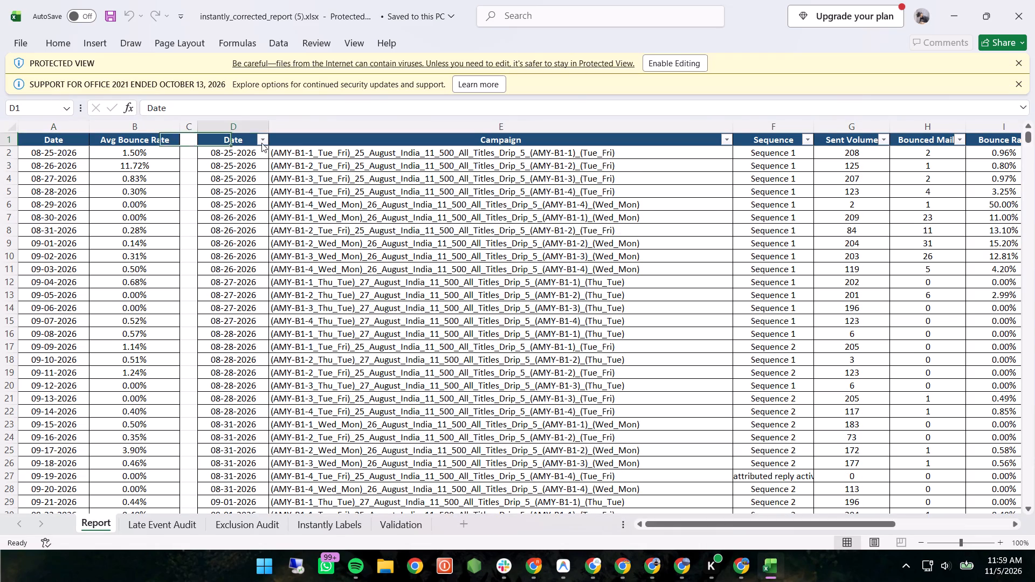
# Copy the campaign table on the Report sheet, from the Date header through the OOO column, down to the last row.
pyautogui.click(261, 143)
pyautogui.click(237, 136)
pyautogui.hotkey('shift', 'Right')
pyautogui.hotkey('shift', 'Right')
pyautogui.hotkey('shift', 'Right')
pyautogui.hotkey('shift', 'Right')
pyautogui.hotkey('shift', 'Right')
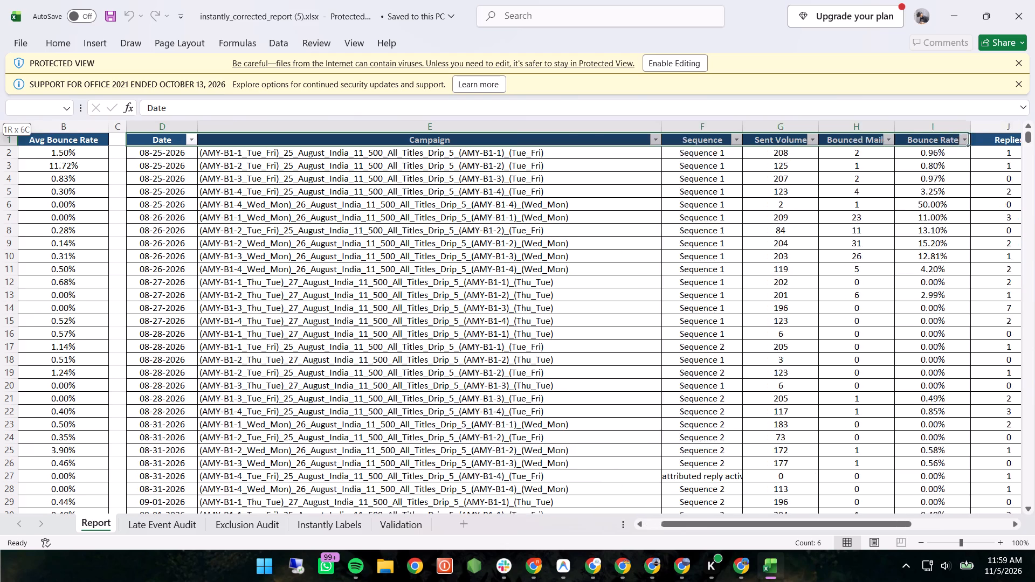
pyautogui.hotkey('shift', 'Right')
pyautogui.hotkey('shift', 'Right')
pyautogui.hotkey('shift', 'Right')
pyautogui.hotkey('shift', 'Right')
pyautogui.hotkey('shift', 'Right')
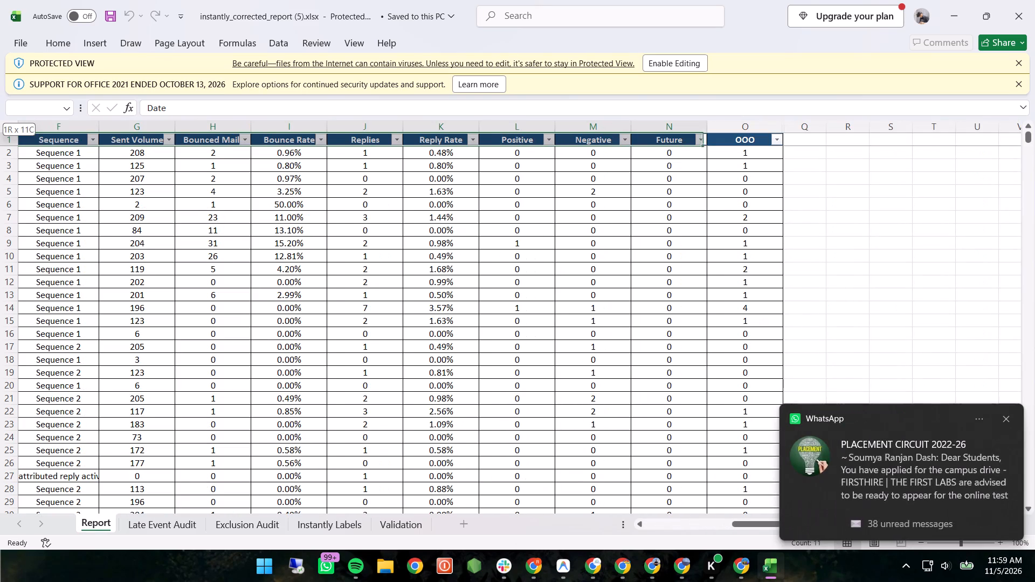
pyautogui.hotkey('shift', 'Right')
pyautogui.hotkey('ctrl', 'shift', 'Down')
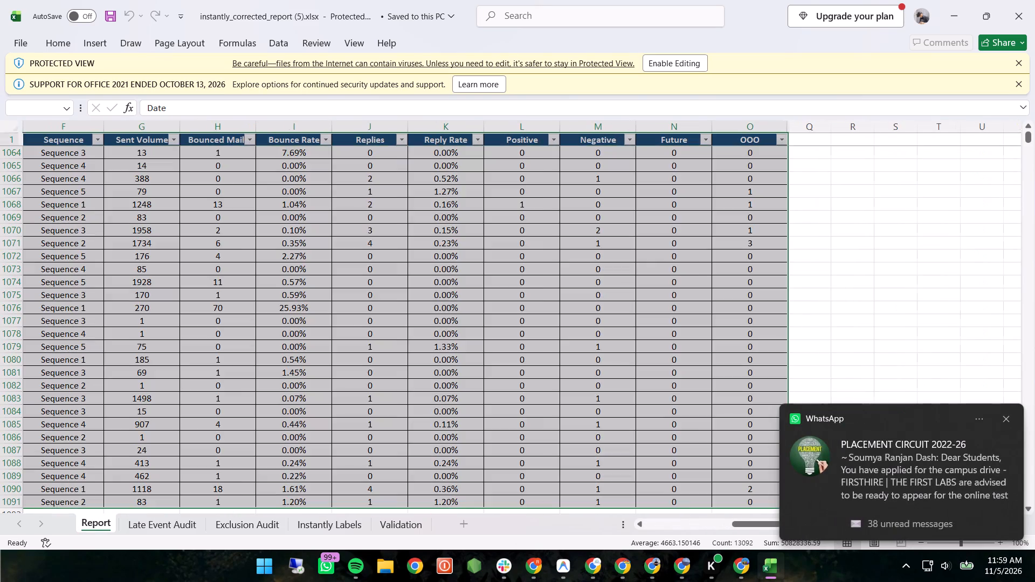
pyautogui.scroll(-5, 237, 136)
pyautogui.hscroll(6, 237, 136)
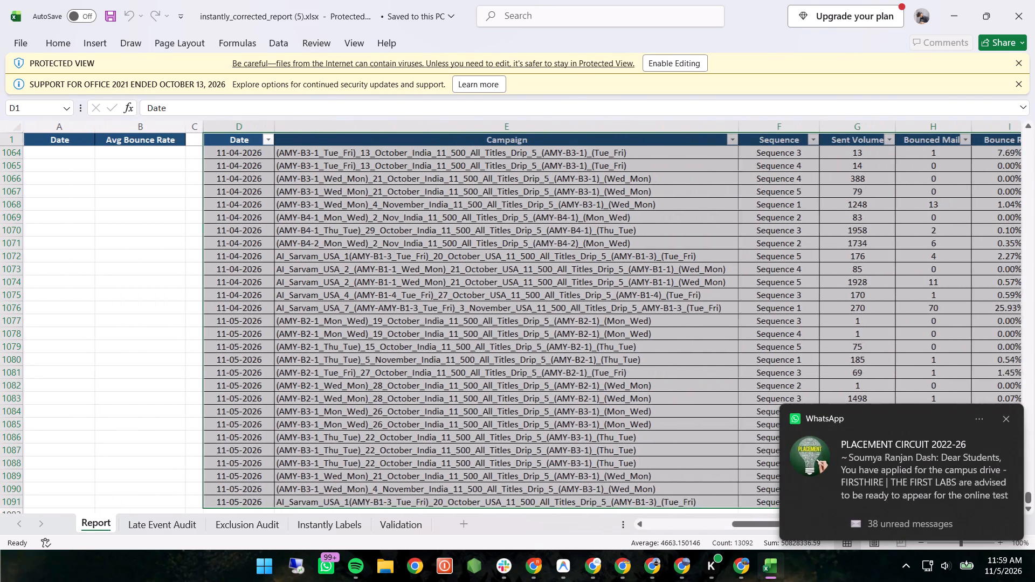
pyautogui.hotkey('ctrl', 'c')
pyautogui.hotkey('ctrl', 'c')
pyautogui.hotkey('ctrl', 'c')
pyautogui.hotkey('ctrl', 'c')
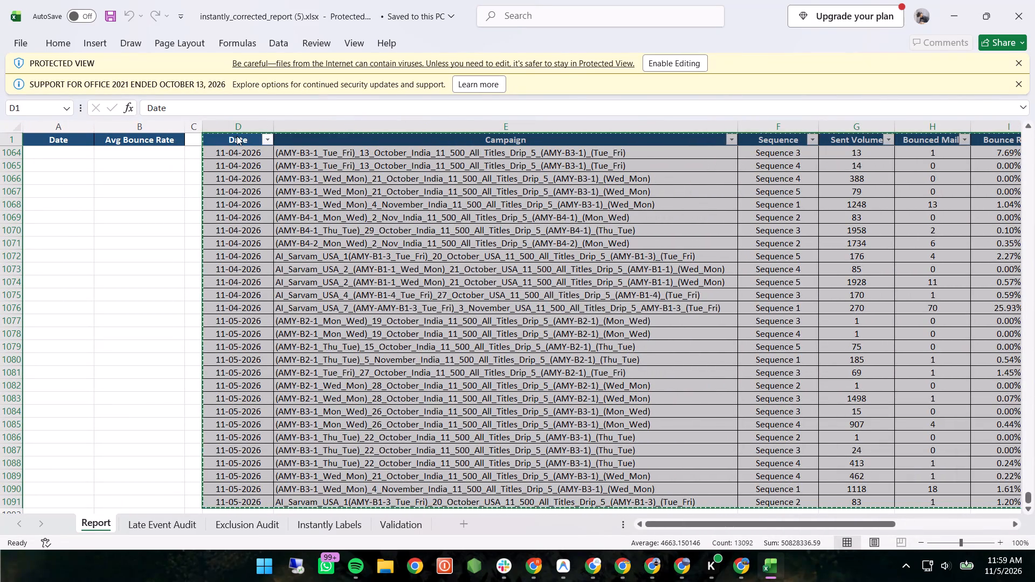
# Switch to Chrome and paste the copied campaign table at D1 of the Campaign Performance_ Bounce rate% sheet in Campaign_Plan_Master_Tracker.
pyautogui.click(536, 564)
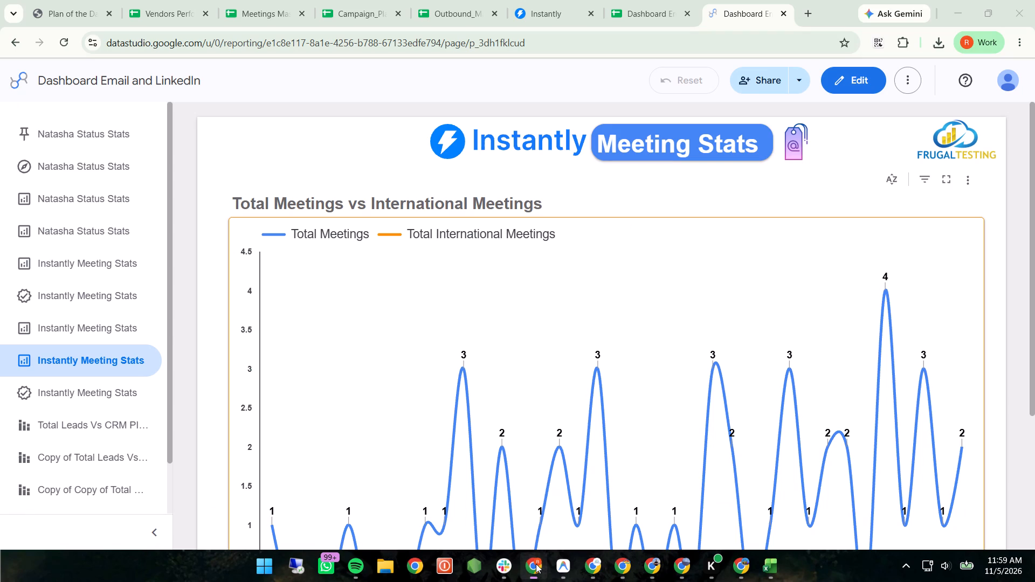
pyautogui.click(332, 9)
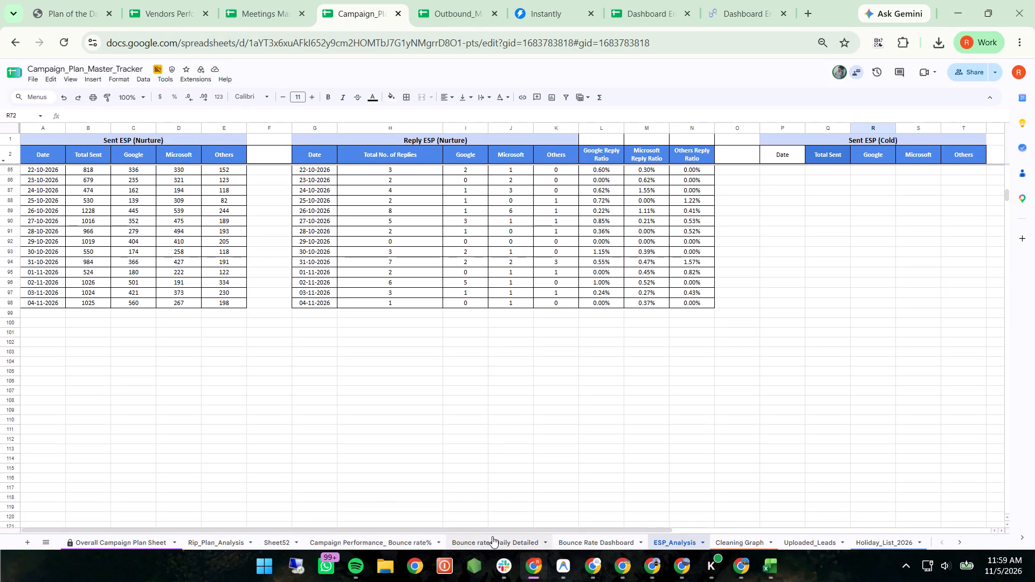
pyautogui.click(413, 535)
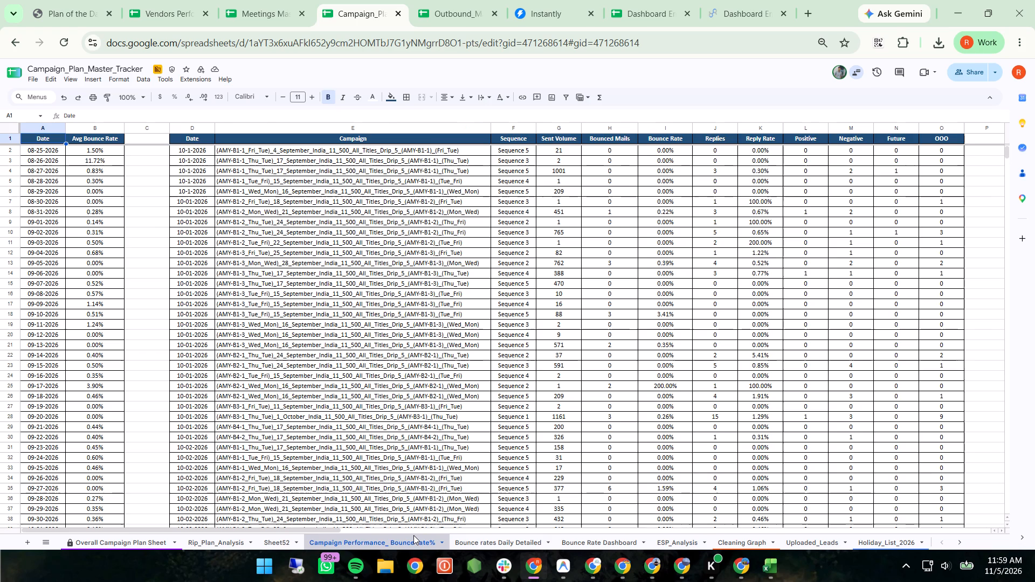
pyautogui.click(196, 138)
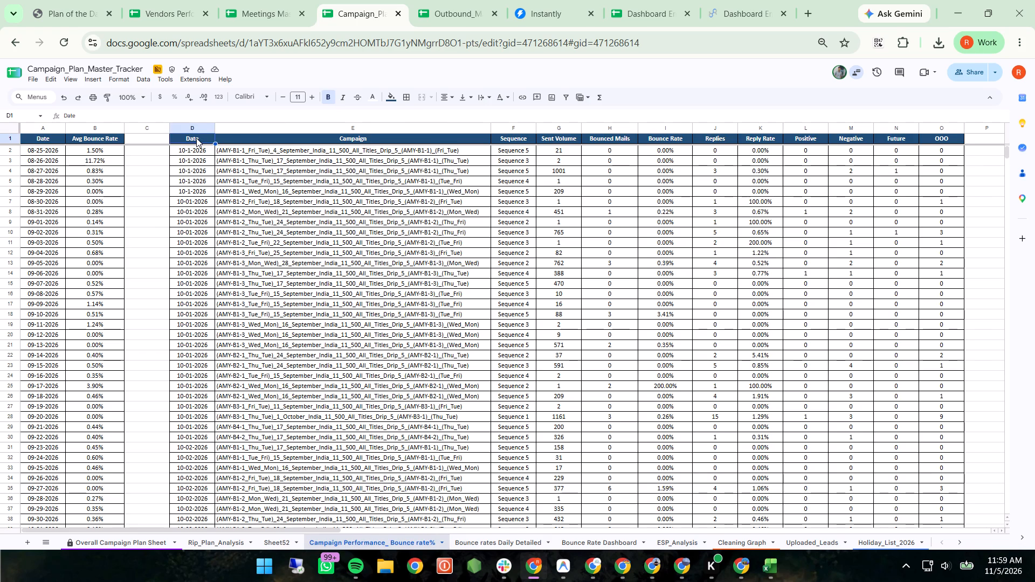
pyautogui.hotkey('ctrl', 'v')
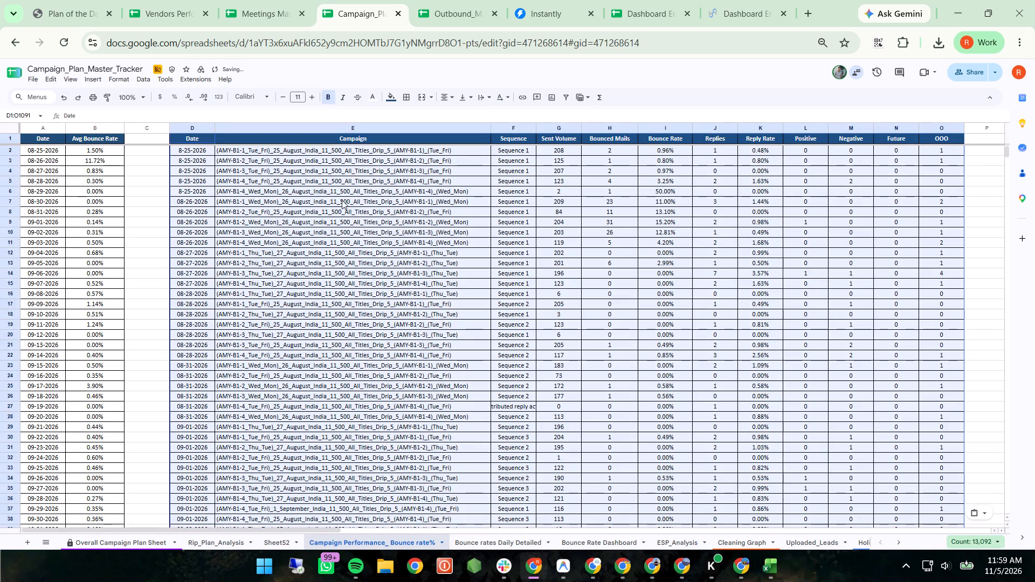
pyautogui.click(360, 232)
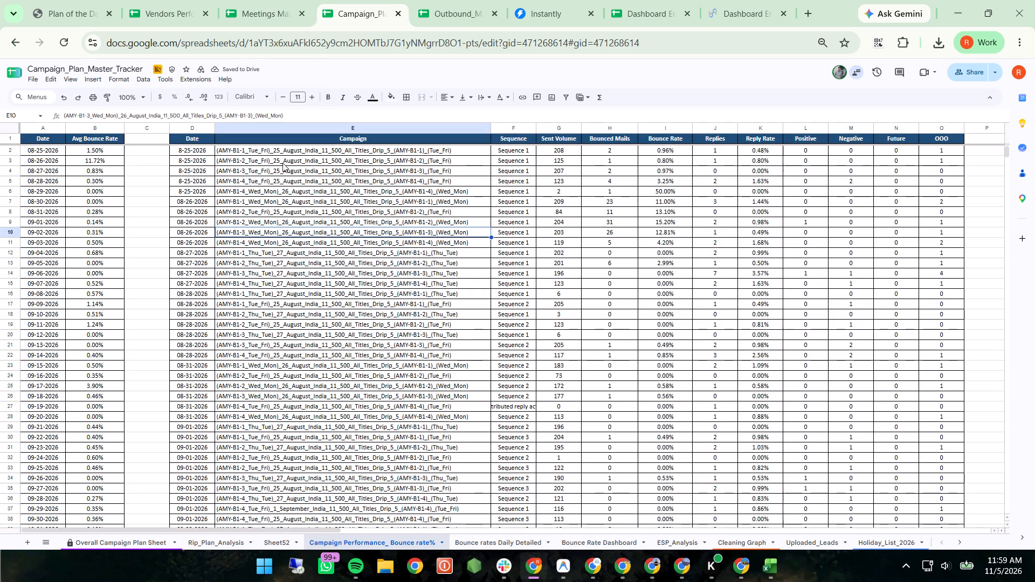
# Select the pasted campaign data from D2 across to the OOO column, extending down through the 9-30-2026 rows to at least row 498.
pyautogui.click(197, 145)
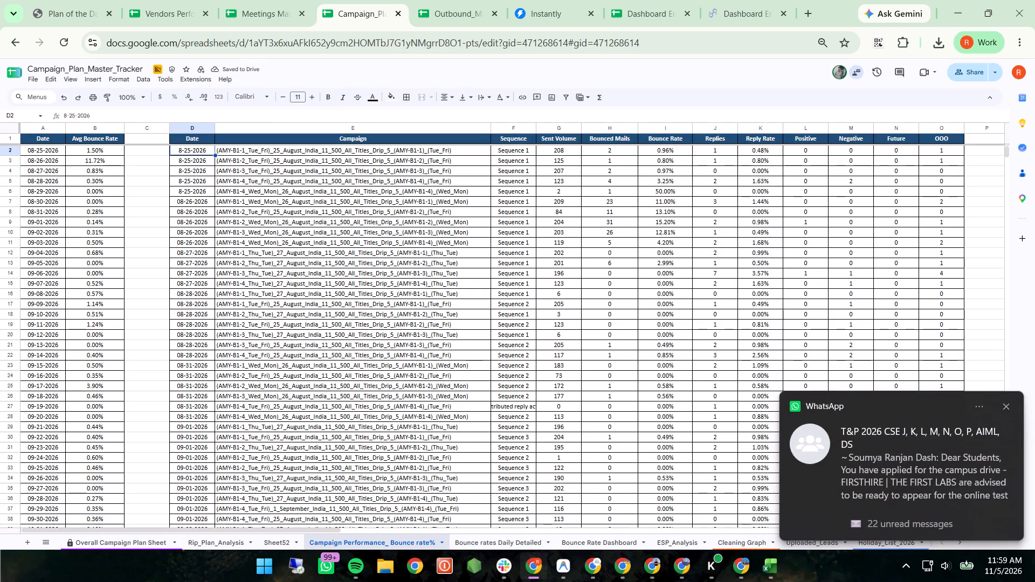
pyautogui.hotkey('shift', 'Right')
pyautogui.hotkey('shift', 'Right')
pyautogui.hotkey('shift', 'Right')
pyautogui.hotkey('shift', 'Right')
pyautogui.hotkey('shift', 'Right')
pyautogui.hotkey('shift', 'Right')
pyautogui.hotkey('shift', 'Right')
pyautogui.hotkey('shift', 'Right')
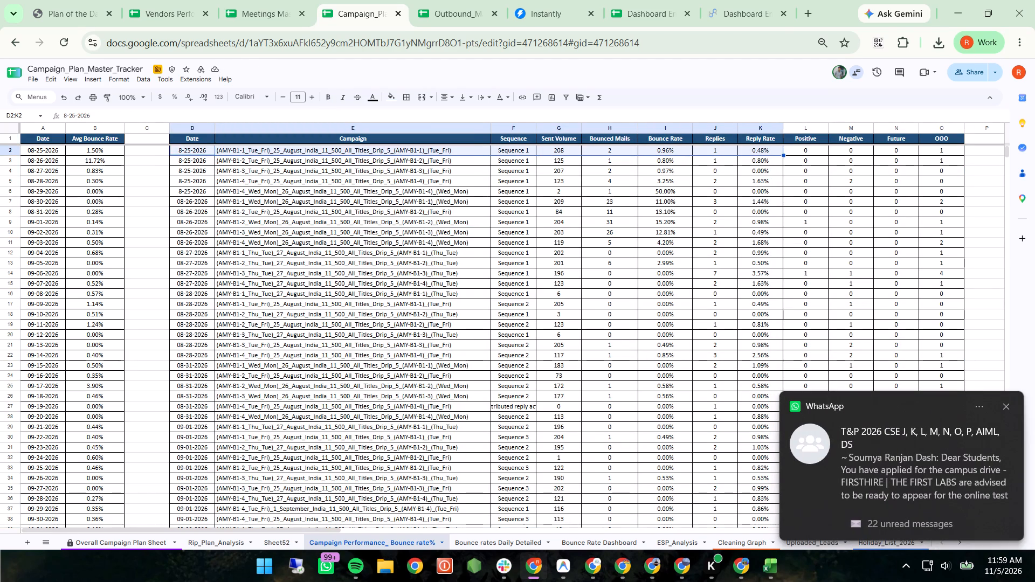
pyautogui.hotkey('shift', 'Right')
pyautogui.hotkey('shift', 'Right')
pyautogui.hotkey('shift', 'Right')
pyautogui.hotkey('shift', 'Down')
pyautogui.hotkey('shift', 'Down')
pyautogui.hotkey('shift', 'Down')
pyautogui.hotkey('shift', 'Down')
pyautogui.hotkey('shift', 'Down')
pyautogui.hotkey('shift', 'Down')
pyautogui.hotkey('shift', 'Down')
pyautogui.hotkey('shift', 'Down')
pyautogui.hotkey('shift', 'Down')
pyautogui.hotkey('shift', 'Down')
pyautogui.hotkey('shift', 'Down')
pyautogui.hotkey('shift', 'Down')
pyautogui.hotkey('shift', 'Down')
pyautogui.hotkey('shift', 'Down')
pyautogui.hotkey('shift', 'Down')
pyautogui.hotkey('shift', 'Down')
pyautogui.hotkey('shift', 'Down')
pyautogui.hotkey('shift', 'Down')
pyautogui.hotkey('shift', 'Down')
pyautogui.hotkey('shift', 'Down')
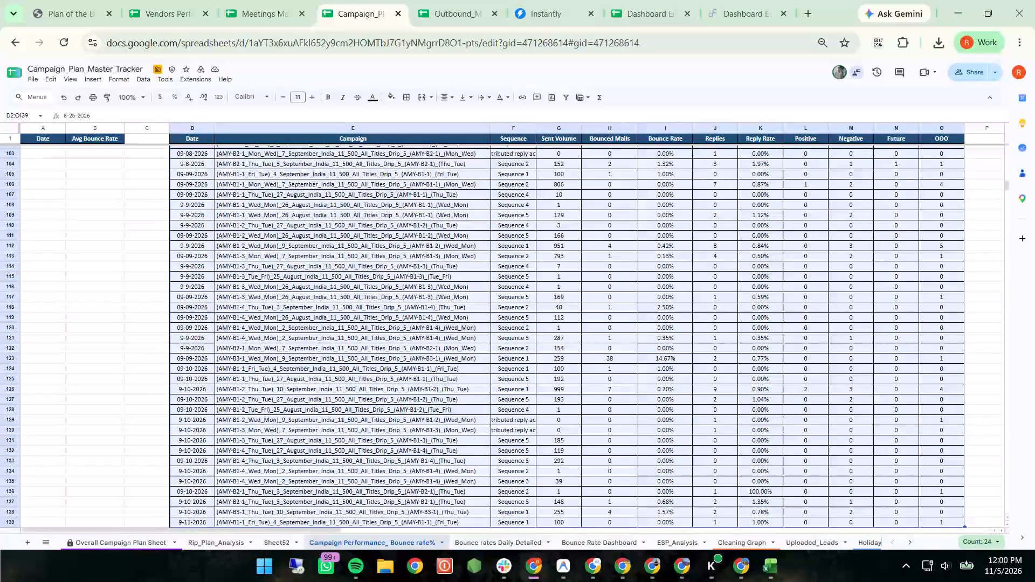
pyautogui.hotkey('shift', 'Down')
pyautogui.hotkey('shift', 'Down')
pyautogui.hotkey('shift', 'Down')
pyautogui.hotkey('shift', 'Down')
pyautogui.hotkey('shift', 'Down')
pyautogui.hotkey('shift', 'Down')
pyautogui.hotkey('shift', 'Down')
pyautogui.hotkey('shift', 'Down')
pyautogui.hotkey('shift', 'Down')
pyautogui.hotkey('shift', 'Down')
pyautogui.hotkey('shift', 'Down')
pyautogui.hotkey('shift', 'Down')
pyautogui.hotkey('shift', 'Down')
pyautogui.hotkey('shift', 'Down')
pyautogui.hotkey('shift', 'Down')
pyautogui.hotkey('shift', 'Down')
pyautogui.hotkey('shift', 'Down')
pyautogui.hotkey('shift', 'Down')
pyautogui.hotkey('shift', 'Down')
pyautogui.hotkey('shift', 'Down')
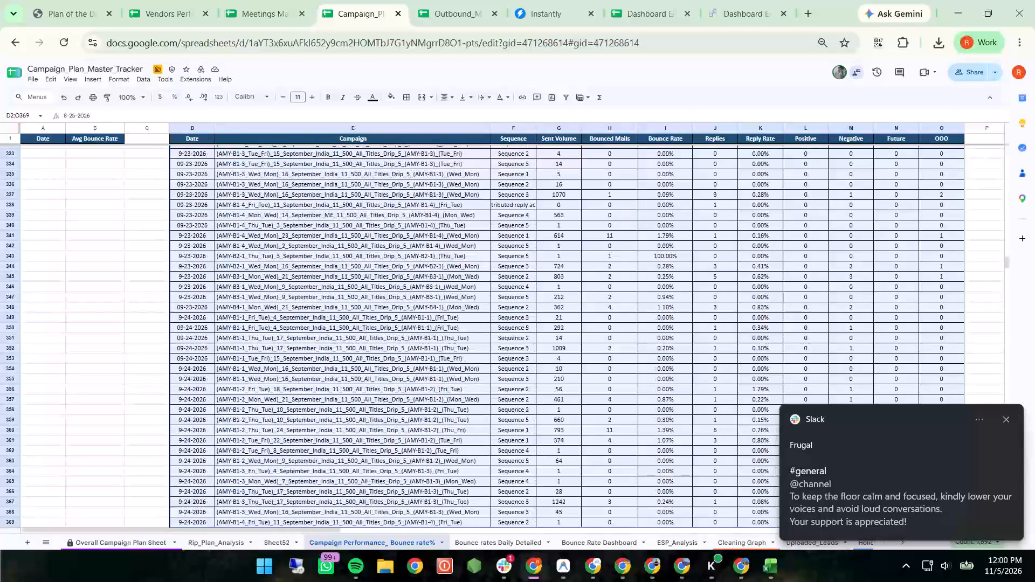
pyautogui.hotkey('shift', 'Down')
pyautogui.hotkey('shift', 'Down')
pyautogui.hotkey('shift', 'Down')
pyautogui.hotkey('shift', 'Down')
pyautogui.hotkey('shift', 'Down')
pyautogui.hotkey('shift', 'Down')
pyautogui.hotkey('shift', 'Down')
pyautogui.hotkey('shift', 'Down')
pyautogui.hotkey('shift', 'Down')
pyautogui.hotkey('shift', 'Down')
pyautogui.hotkey('shift', 'Down')
pyautogui.hotkey('shift', 'Down')
pyautogui.hotkey('shift', 'Down')
pyautogui.hotkey('shift', 'Down')
pyautogui.hotkey('shift', 'Down')
pyautogui.hotkey('shift', 'Down')
pyautogui.hotkey('shift', 'Down')
pyautogui.hotkey('shift', 'Down')
pyautogui.hotkey('shift', 'Down')
pyautogui.hotkey('shift', 'Down')
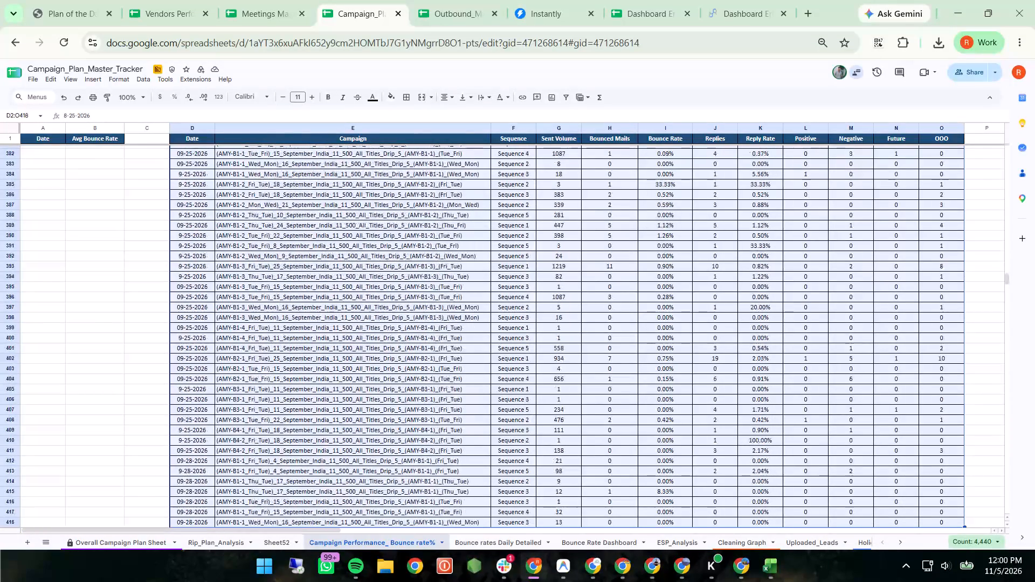
pyautogui.hotkey('shift', 'Down')
pyautogui.hotkey('shift', 'Down')
pyautogui.hotkey('shift', 'Down')
pyautogui.hotkey('shift', 'Down')
pyautogui.hotkey('shift', 'Down')
pyautogui.hotkey('shift', 'Down')
pyautogui.hotkey('shift', 'Down')
pyautogui.hotkey('shift', 'Down')
pyautogui.hotkey('shift', 'Down')
pyautogui.hotkey('shift', 'Down')
pyautogui.hotkey('shift', 'Down')
pyautogui.hotkey('shift', 'Down')
pyautogui.hotkey('shift', 'Down')
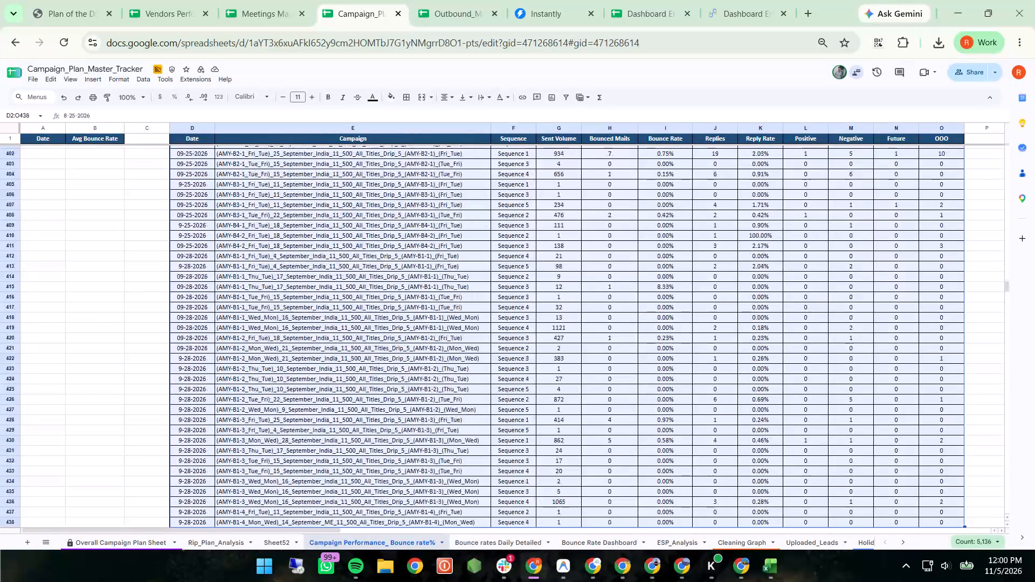
pyautogui.hotkey('shift', 'Down')
pyautogui.hotkey('shift', 'Down')
pyautogui.hotkey('shift', 'Down')
pyautogui.hotkey('shift', 'Down')
pyautogui.hotkey('shift', 'Down')
pyautogui.hotkey('shift', 'Down')
pyautogui.hotkey('shift', 'Down')
pyautogui.hotkey('shift', 'Down')
pyautogui.hotkey('shift', 'Down')
pyautogui.hotkey('shift', 'Down')
pyautogui.hotkey('shift', 'Down')
pyautogui.hotkey('shift', 'Down')
pyautogui.hotkey('shift', 'Down')
pyautogui.hotkey('shift', 'Down')
pyautogui.hotkey('shift', 'Down')
pyautogui.hotkey('shift', 'Down')
pyautogui.hotkey('shift', 'Down')
pyautogui.hotkey('shift', 'Down')
pyautogui.hotkey('shift', 'Down')
pyautogui.hotkey('shift', 'Down')
pyautogui.hotkey('shift', 'Down')
pyautogui.hotkey('shift', 'Down')
pyautogui.hotkey('shift', 'Down')
pyautogui.hotkey('shift', 'Down')
pyautogui.hotkey('shift', 'Down')
pyautogui.hotkey('shift', 'Down')
pyautogui.hotkey('shift', 'Down')
pyautogui.hotkey('shift', 'Down')
pyautogui.hotkey('shift', 'Down')
pyautogui.hotkey('shift', 'Down')
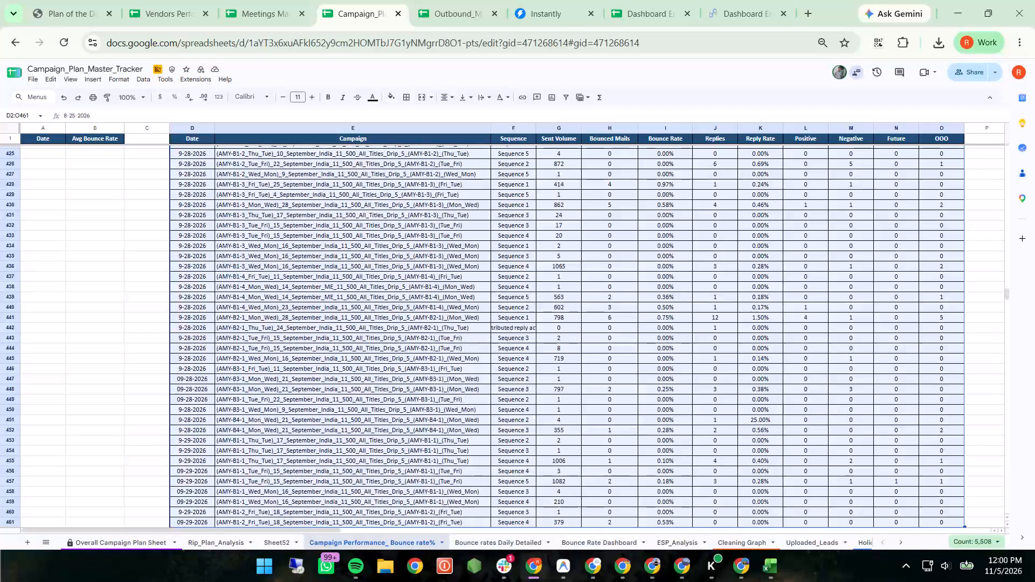
pyautogui.hotkey('shift', 'Down')
pyautogui.hotkey('shift', 'Down')
pyautogui.hotkey('shift', 'Down')
pyautogui.hotkey('shift', 'Down')
pyautogui.hotkey('shift', 'Down')
pyautogui.hotkey('shift', 'Down')
pyautogui.hotkey('shift', 'Down')
pyautogui.hotkey('shift', 'Down')
pyautogui.hotkey('shift', 'Down')
pyautogui.hotkey('shift', 'Down')
pyautogui.hotkey('shift', 'Down')
pyautogui.hotkey('shift', 'Down')
pyautogui.hotkey('shift', 'Down')
pyautogui.hotkey('shift', 'Down')
pyautogui.hotkey('shift', 'Down')
pyautogui.hotkey('shift', 'Down')
pyautogui.hotkey('shift', 'Down')
pyautogui.hotkey('shift', 'Down')
pyautogui.hotkey('shift', 'Down')
pyautogui.hotkey('shift', 'Down')
pyautogui.hotkey('shift', 'Down')
pyautogui.hotkey('shift', 'Down')
pyautogui.hotkey('shift', 'Down')
pyautogui.hotkey('shift', 'Down')
pyautogui.hotkey('shift', 'Down')
pyautogui.hotkey('shift', 'Down')
pyautogui.hotkey('shift', 'Down')
pyautogui.hotkey('shift', 'Down')
pyautogui.hotkey('shift', 'Down')
pyautogui.hotkey('shift', 'Down')
pyautogui.hotkey('shift', 'Down')
pyautogui.hotkey('shift', 'Down')
pyautogui.hotkey('shift', 'Down')
pyautogui.hotkey('shift', 'Down')
pyautogui.hotkey('shift', 'Down')
pyautogui.hotkey('shift', 'Down')
pyautogui.hotkey('shift', 'Down')
pyautogui.hotkey('shift', 'Down')
pyautogui.hotkey('shift', 'Down')
pyautogui.hotkey('shift', 'Down')
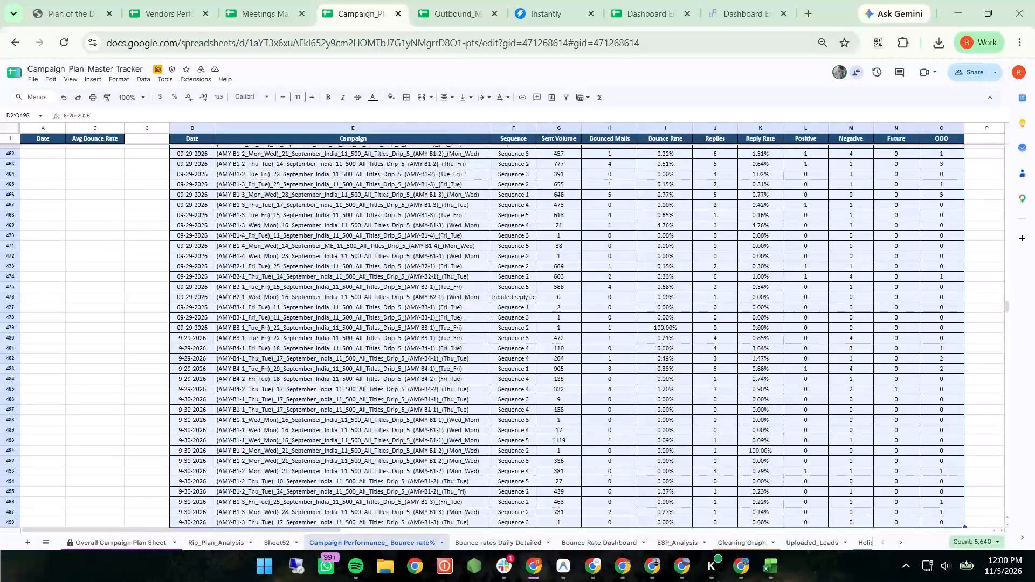
# Adjust the selection to end at row 519, the last 9-30-2026 row, and clear the campaign data in D2:O519.
pyautogui.hotkey('shift', 'Up')
pyautogui.hotkey('shift', 'Up')
pyautogui.hotkey('shift', 'Up')
pyautogui.hotkey('shift', 'Up')
pyautogui.hotkey('shift', 'Up')
pyautogui.hotkey('shift', 'Up')
pyautogui.hotkey('shift', 'Up')
pyautogui.hotkey('shift', 'Up')
pyautogui.hotkey('shift', 'Up')
pyautogui.hotkey('shift', 'Up')
pyautogui.hotkey('shift', 'Up')
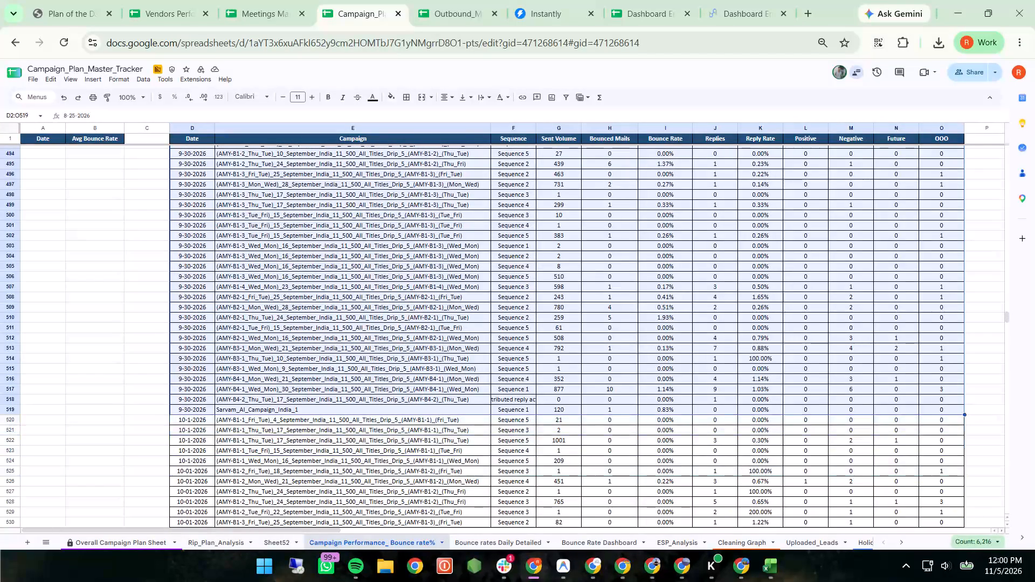
pyautogui.press('Delete')
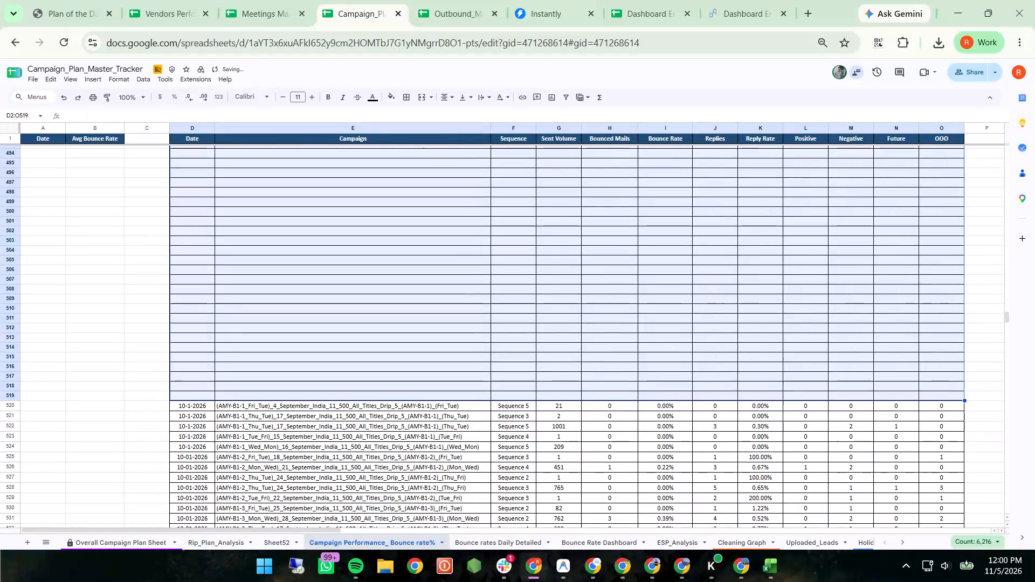
# Move the campaign rows dated 10-1-2026 onward, columns Date through OOO from row 520 to the last row, up to start at D2.
pyautogui.click(201, 406)
pyautogui.hotkey('shift', 'Right')
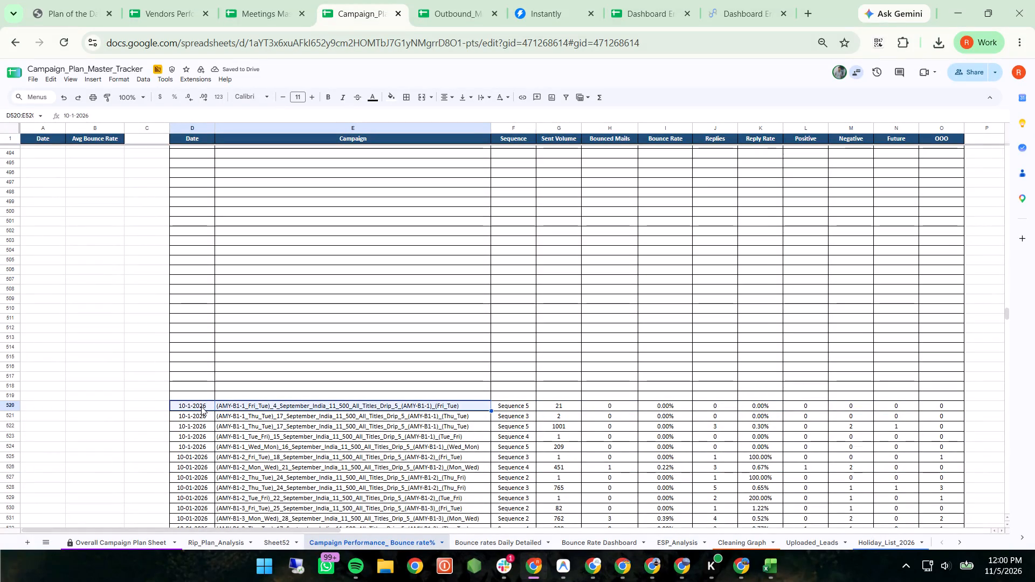
pyautogui.hotkey('shift', 'Right')
pyautogui.hotkey('shift', 'Right')
pyautogui.hotkey('shift', 'Right')
pyautogui.hotkey('shift', 'Right')
pyautogui.hotkey('shift', 'Right')
pyautogui.hotkey('shift', 'Right')
pyautogui.hotkey('shift', 'Right')
pyautogui.hotkey('shift', 'Right')
pyautogui.hotkey('shift', 'Right')
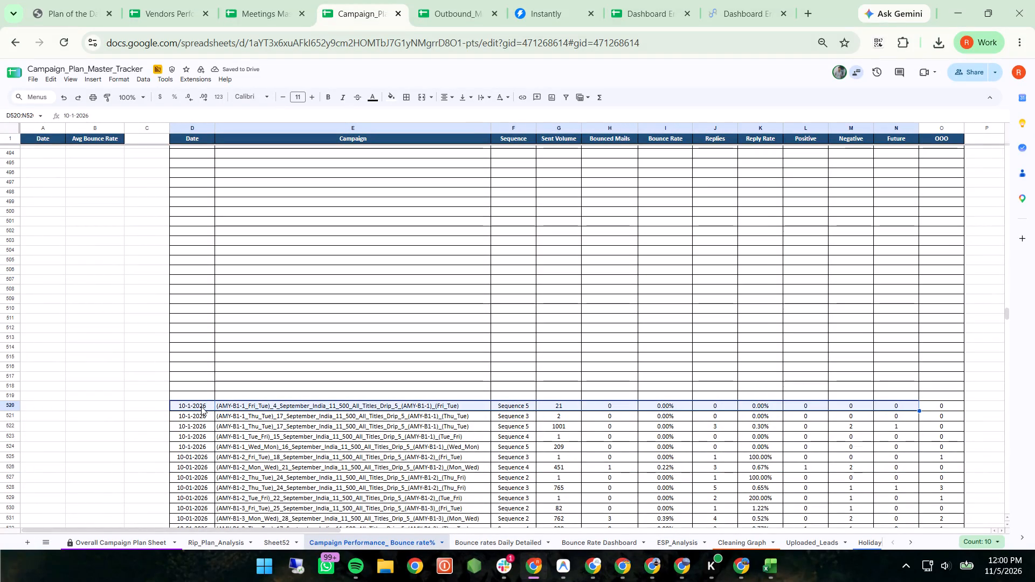
pyautogui.hotkey('shift', 'Right')
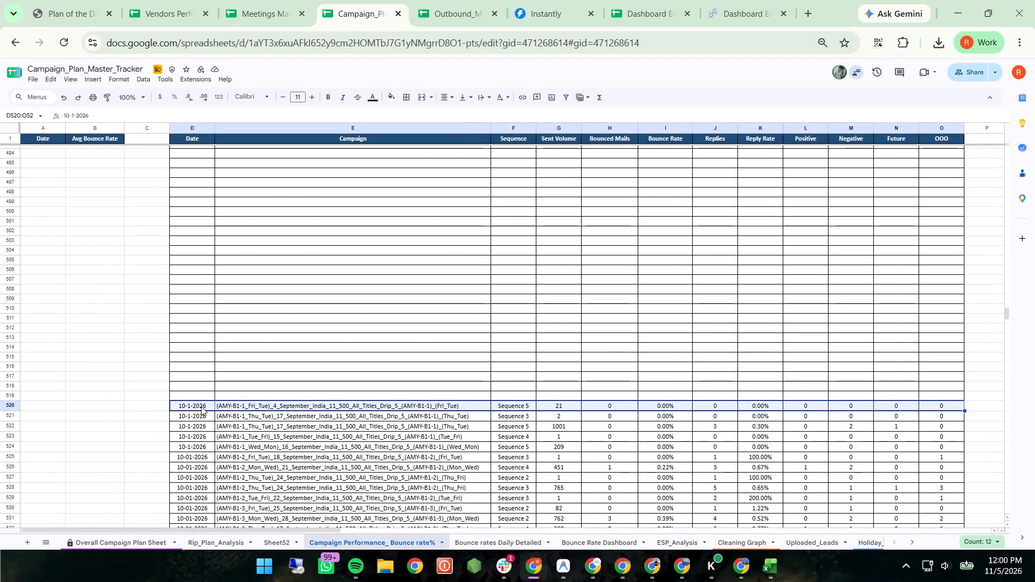
pyautogui.hotkey('ctrl', 'shift', 'Down')
pyautogui.scroll(-2, 201, 406)
pyautogui.hotkey('ctrl', 'c')
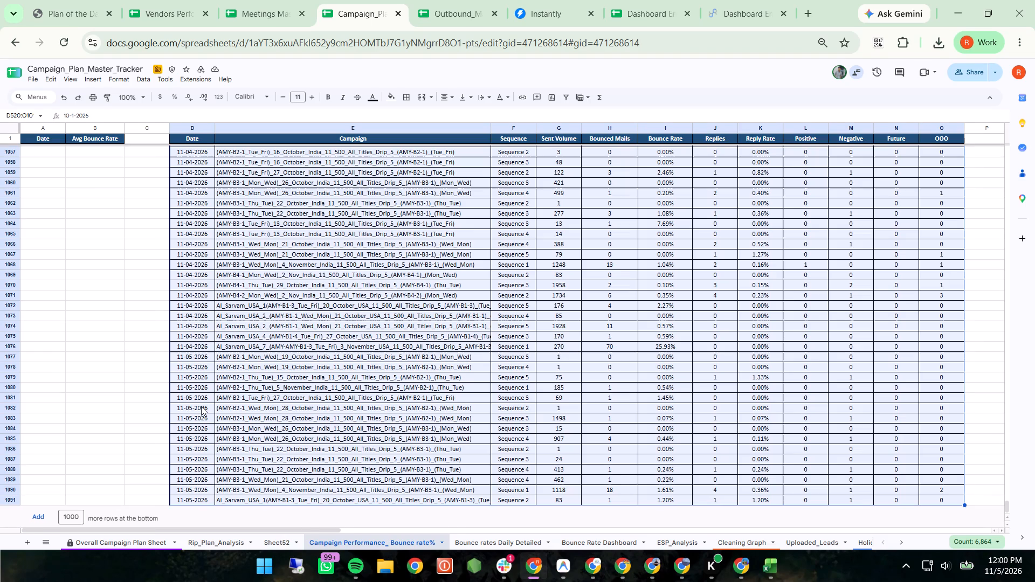
pyautogui.hotkey('ctrl', 'c')
pyautogui.press('Delete')
pyautogui.scroll(20, 201, 406)
pyautogui.scroll(10, 201, 406)
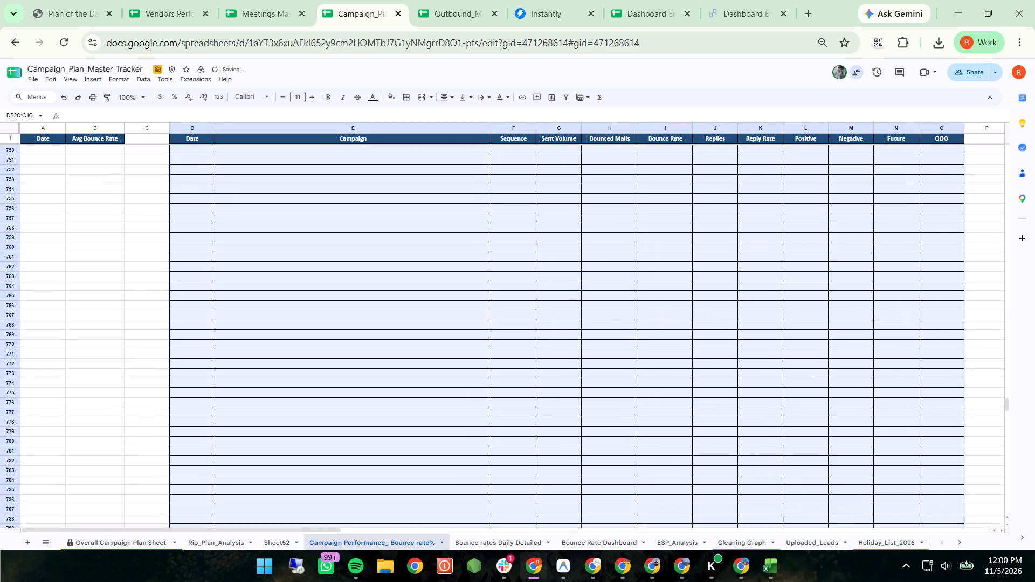
pyautogui.scroll(15, 201, 406)
pyautogui.scroll(7, 201, 406)
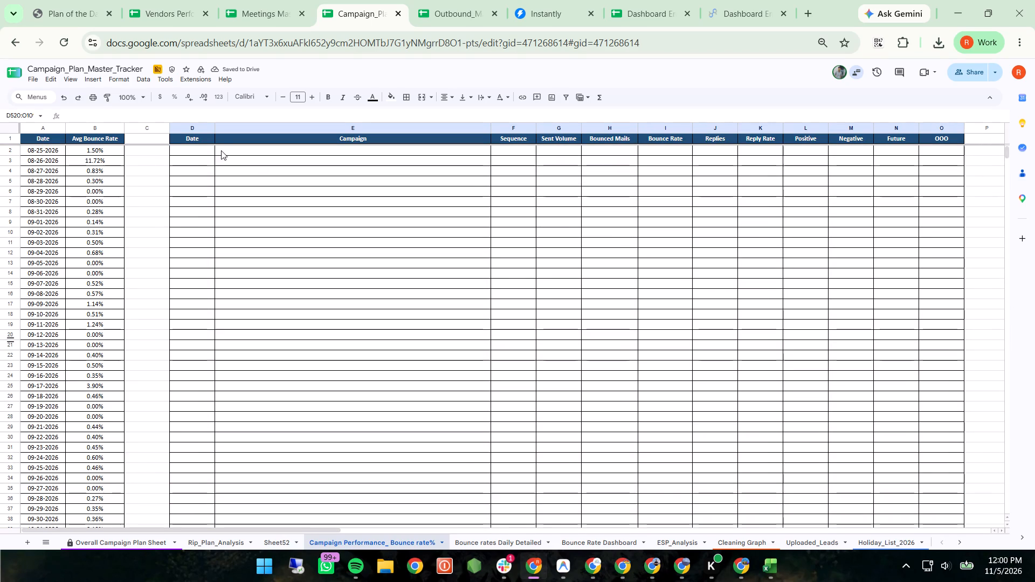
pyautogui.click(203, 150)
pyautogui.hotkey('ctrl', 'v')
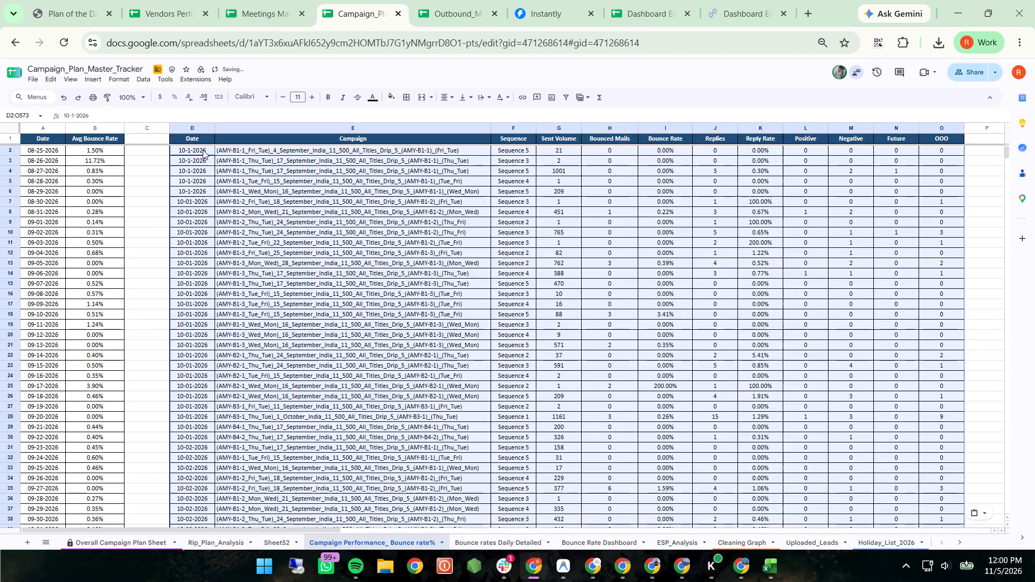
# Open the Bounce Rate Dashboard sheet and examine the daily bounce-type table across to its Grand Total column.
pyautogui.click(577, 544)
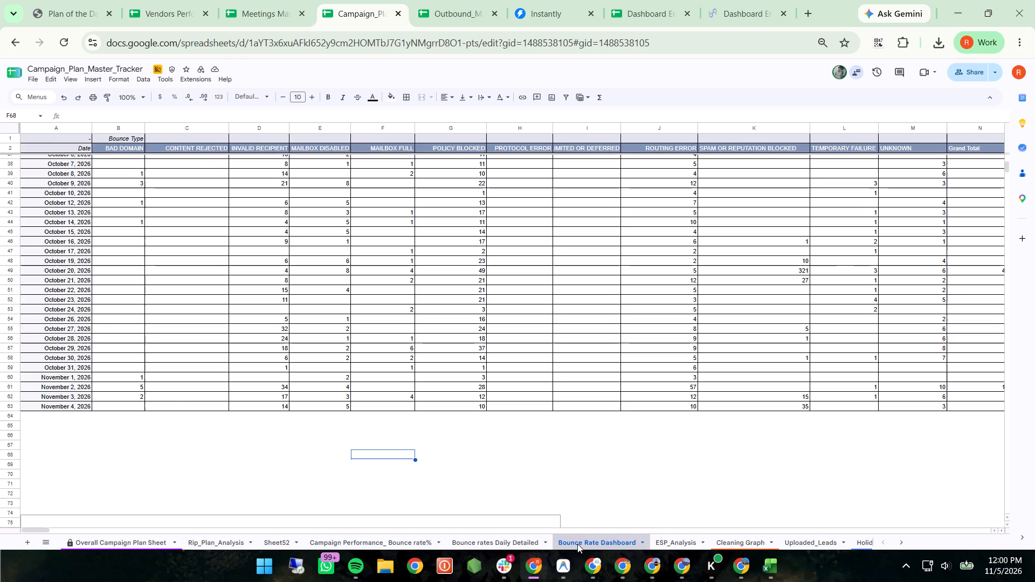
pyautogui.hscroll(-3, 578, 452)
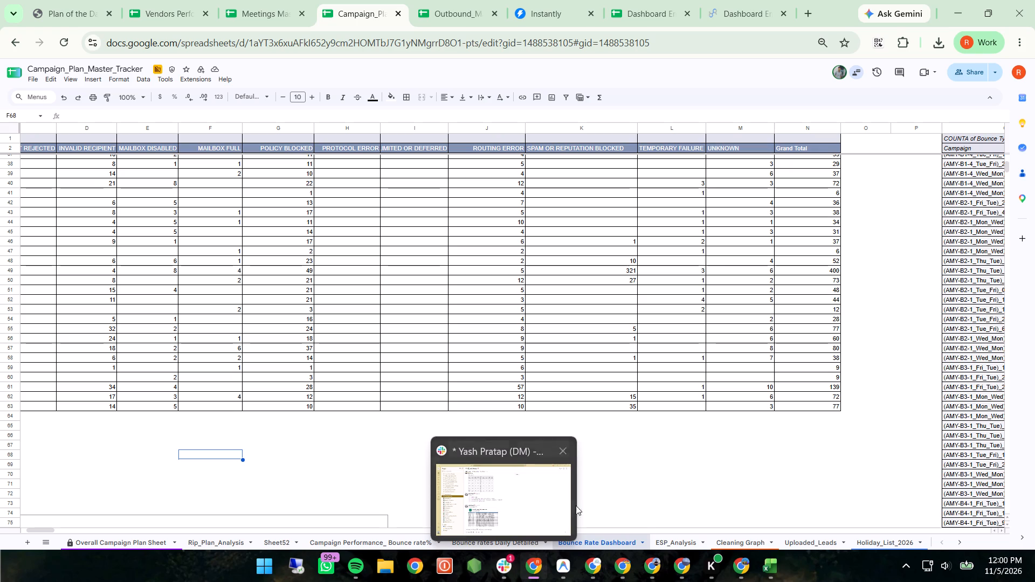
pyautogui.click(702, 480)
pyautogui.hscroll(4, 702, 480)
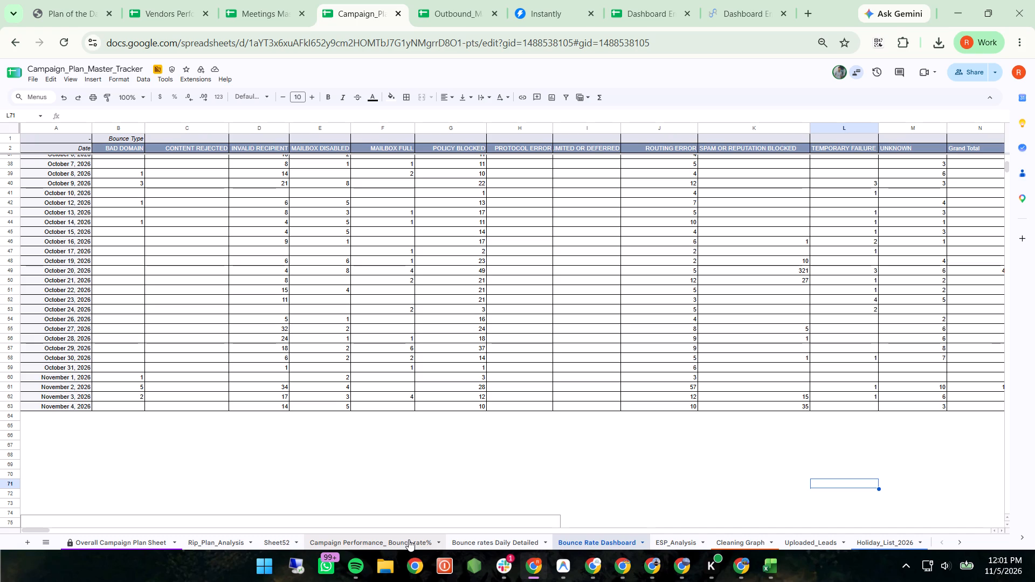
# Return to the Campaign Performance_ Bounce rate% sheet and examine the Bounced Mails column row by row, from the 10-1-2026 campaigns downward.
pyautogui.click(385, 541)
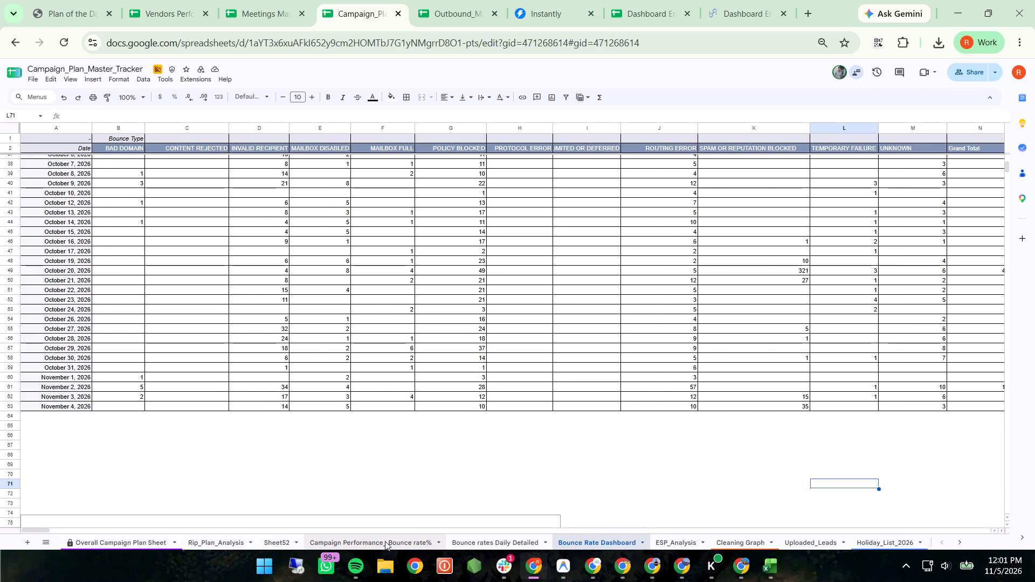
pyautogui.scroll(-3, 499, 448)
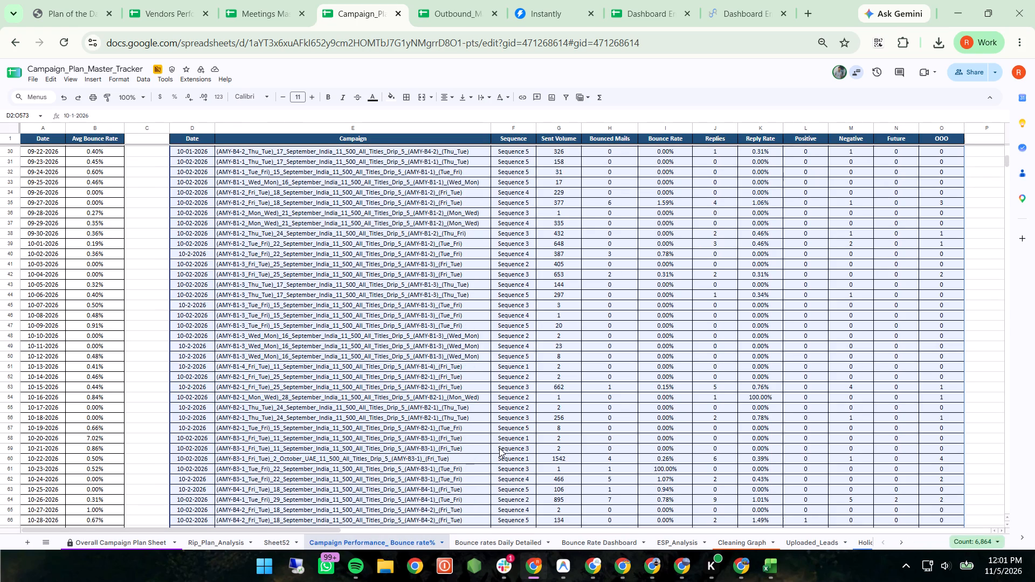
pyautogui.scroll(13, 499, 448)
pyautogui.scroll(8, 499, 448)
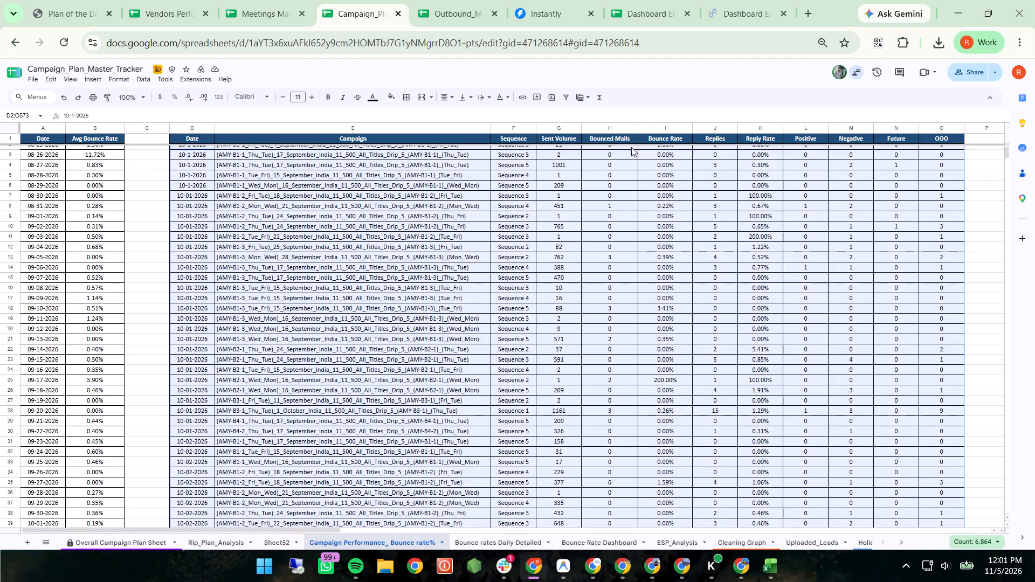
pyautogui.click(629, 146)
pyautogui.click(625, 148)
pyautogui.press('Down')
pyautogui.press('Down')
pyautogui.press('Down')
pyautogui.press('Down')
pyautogui.press('Down')
pyautogui.press('Down')
pyautogui.press('Down')
pyautogui.press('Down')
pyautogui.press('Down')
pyautogui.press('Down')
pyautogui.press('Down')
pyautogui.press('Down')
pyautogui.press('Down')
pyautogui.press('Down')
pyautogui.press('Down')
pyautogui.press('Down')
pyautogui.press('Down')
pyautogui.press('Down')
pyautogui.press('Down')
pyautogui.press('Down')
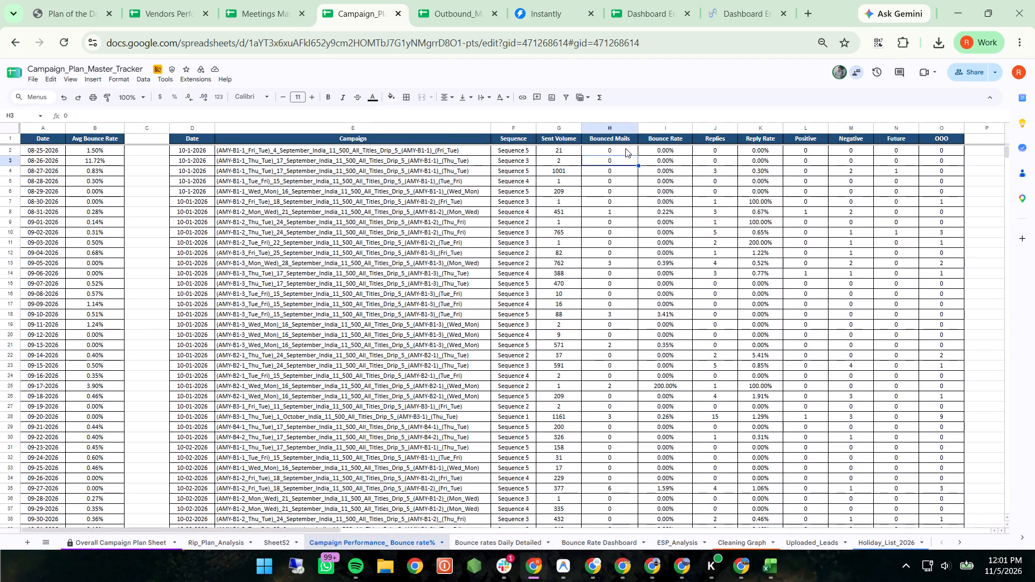
pyautogui.press('Down')
pyautogui.press('Down')
pyautogui.press('Down')
pyautogui.press('Down')
pyautogui.press('Down')
pyautogui.press('Down')
pyautogui.press('Down')
pyautogui.press('Down')
pyautogui.press('Down')
pyautogui.press('Down')
pyautogui.press('Down')
pyautogui.press('Down')
pyautogui.press('Down')
pyautogui.press('Down')
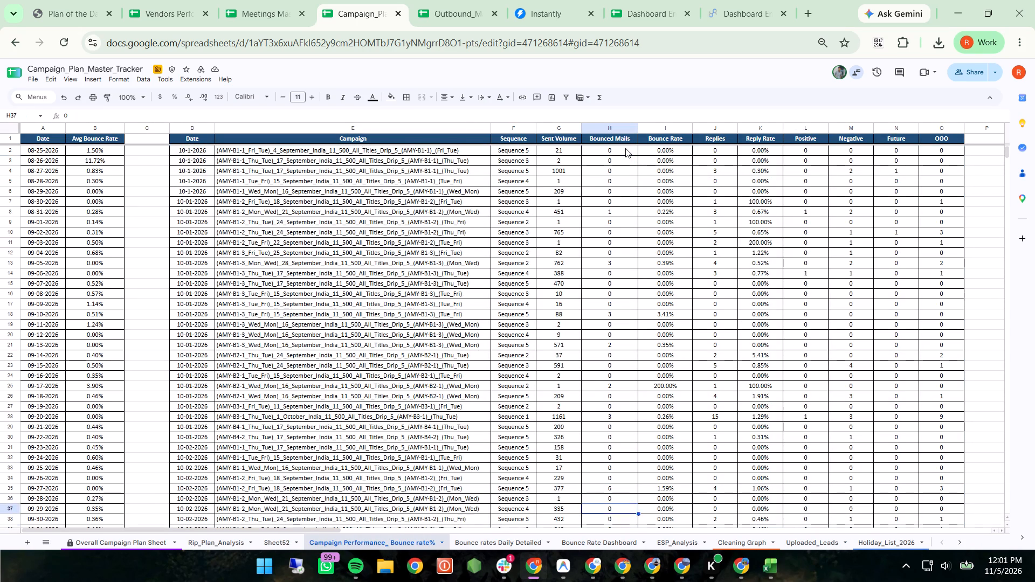
pyautogui.press('Down')
pyautogui.press('Down')
pyautogui.press('Down')
pyautogui.press('Down')
pyautogui.press('Down')
pyautogui.press('Down')
pyautogui.press('Down')
pyautogui.press('Down')
pyautogui.press('Down')
pyautogui.press('Down')
pyautogui.press('Down')
pyautogui.press('Down')
pyautogui.press('Down')
pyautogui.press('Down')
pyautogui.press('Down')
pyautogui.press('Down')
pyautogui.press('Down')
pyautogui.press('Down')
pyautogui.press('Down')
pyautogui.press('Down')
pyautogui.press('Down')
pyautogui.press('Down')
pyautogui.press('Down')
pyautogui.press('Down')
pyautogui.press('Down')
pyautogui.press('Down')
pyautogui.press('Down')
pyautogui.press('Down')
pyautogui.press('Down')
pyautogui.press('Down')
pyautogui.press('Down')
pyautogui.press('Down')
pyautogui.press('Down')
pyautogui.press('Down')
pyautogui.press('Down')
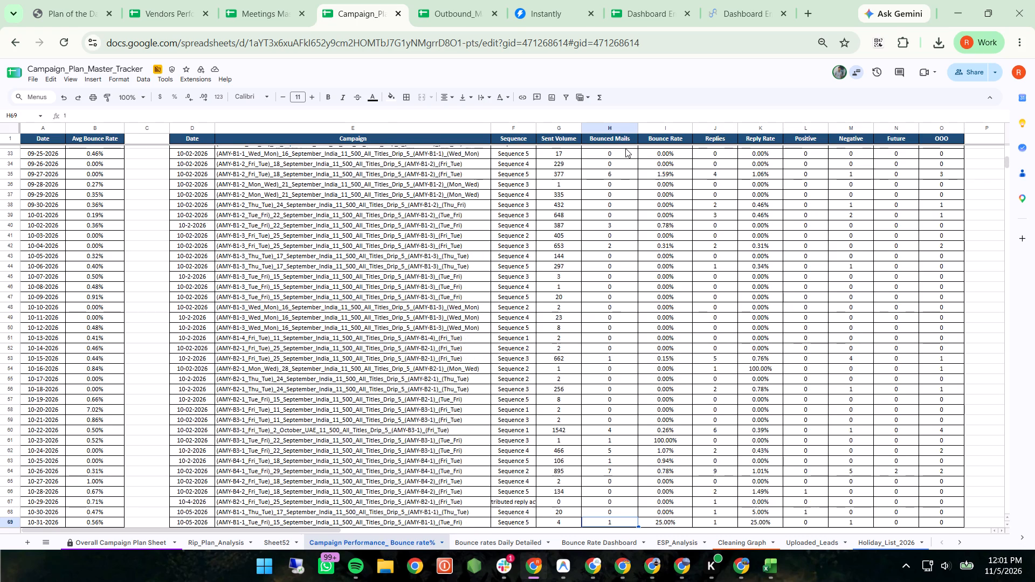
pyautogui.press('Down')
pyautogui.press('Down')
pyautogui.press('Down')
pyautogui.press('Down')
pyautogui.press('Down')
pyautogui.press('Down')
pyautogui.press('Down')
pyautogui.press('Down')
pyautogui.press('Down')
pyautogui.press('Down')
pyautogui.press('Down')
pyautogui.press('Down')
pyautogui.press('Down')
pyautogui.press('Down')
pyautogui.press('Down')
pyautogui.press('Down')
pyautogui.press('Down')
pyautogui.press('Down')
pyautogui.press('Down')
pyautogui.press('Down')
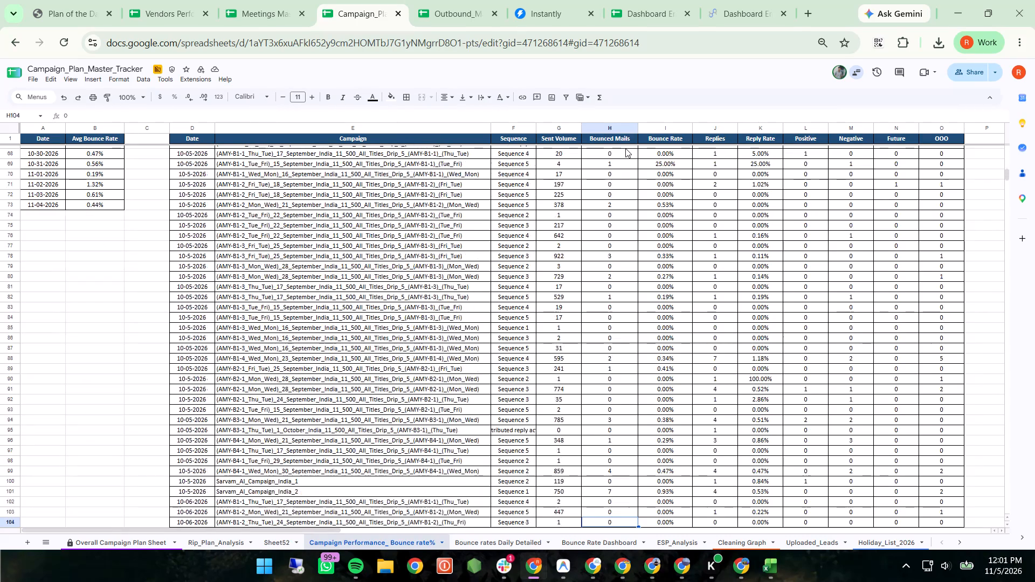
pyautogui.press('Down')
pyautogui.press('Down')
pyautogui.press('Down')
pyautogui.press('Down')
pyautogui.press('Down')
pyautogui.press('Down')
pyautogui.press('Down')
pyautogui.press('Down')
pyautogui.press('Down')
pyautogui.press('Down')
pyautogui.press('Down')
pyautogui.press('Down')
pyautogui.press('Down')
pyautogui.press('Down')
pyautogui.press('Down')
pyautogui.press('Down')
pyautogui.press('Down')
pyautogui.press('Down')
pyautogui.press('Down')
pyautogui.press('Down')
pyautogui.press('Down')
pyautogui.press('Down')
pyautogui.press('Down')
pyautogui.press('Down')
pyautogui.press('Down')
pyautogui.press('Down')
pyautogui.press('Down')
pyautogui.press('Down')
pyautogui.press('Down')
pyautogui.press('Down')
pyautogui.press('Down')
pyautogui.press('Down')
pyautogui.press('Down')
pyautogui.press('Down')
pyautogui.press('Down')
pyautogui.press('Down')
pyautogui.press('Down')
pyautogui.press('Down')
pyautogui.press('Down')
pyautogui.press('Down')
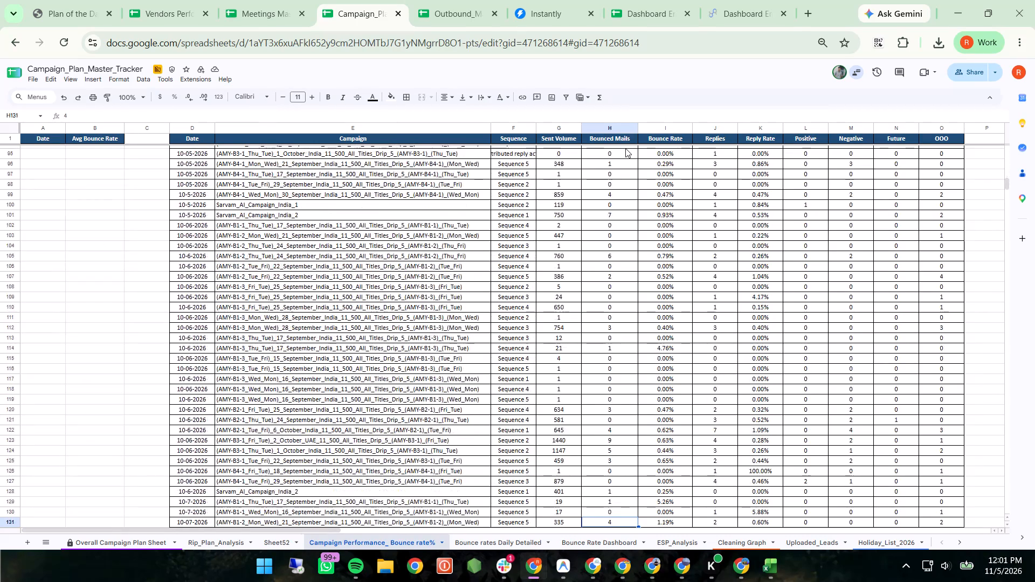
pyautogui.press('Down')
pyautogui.press('Down')
pyautogui.press('Down')
pyautogui.press('Down')
pyautogui.press('Down')
pyautogui.press('Down')
pyautogui.press('Down')
pyautogui.press('Down')
pyautogui.press('Down')
pyautogui.press('Down')
pyautogui.press('Down')
pyautogui.press('Down')
pyautogui.press('Down')
pyautogui.press('Down')
pyautogui.press('Down')
pyautogui.press('Down')
pyautogui.press('Down')
pyautogui.press('Down')
pyautogui.press('Down')
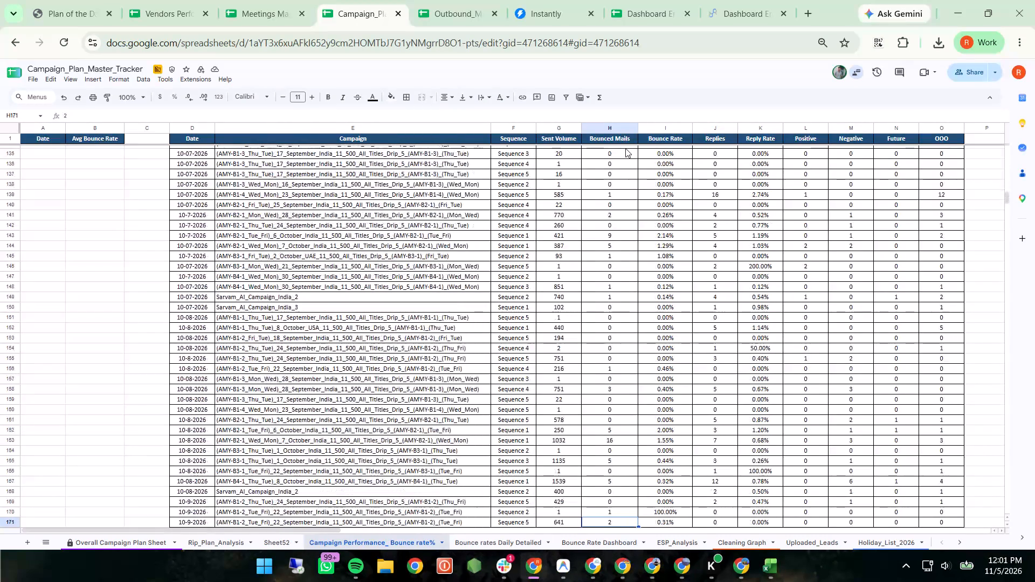
# Continue examining the Bounced Mails column row by row, from the 10-9-2026 campaigns down to the 10-21-2026 campaigns.
pyautogui.press('Down')
pyautogui.press('Down')
pyautogui.press('Down')
pyautogui.press('Down')
pyautogui.press('Down')
pyautogui.press('Down')
pyautogui.press('Down')
pyautogui.press('Down')
pyautogui.press('Down')
pyautogui.press('Down')
pyautogui.press('Down')
pyautogui.press('Down')
pyautogui.press('Down')
pyautogui.press('Down')
pyautogui.press('Down')
pyautogui.press('Down')
pyautogui.press('Down')
pyautogui.press('Down')
pyautogui.press('Down')
pyautogui.press('Down')
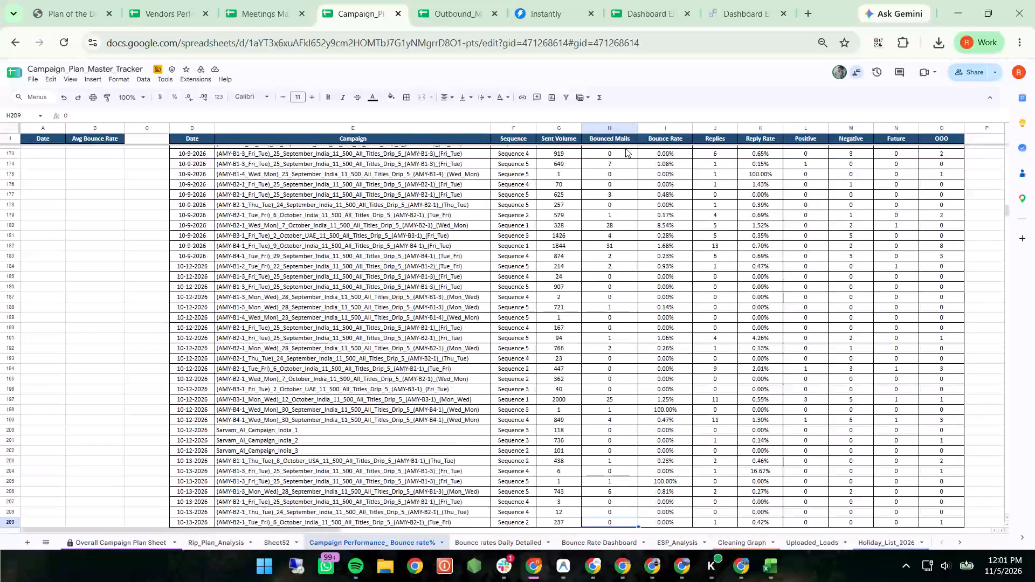
pyautogui.press('Down')
pyautogui.press('Down')
pyautogui.press('Down')
pyautogui.press('Down')
pyautogui.press('Down')
pyautogui.press('Down')
pyautogui.press('Down')
pyautogui.press('Down')
pyautogui.press('Down')
pyautogui.press('Down')
pyautogui.press('Down')
pyautogui.press('Down')
pyautogui.press('Down')
pyautogui.press('Down')
pyautogui.press('Down')
pyautogui.press('Down')
pyautogui.press('Down')
pyautogui.press('Down')
pyautogui.press('Down')
pyautogui.press('Down')
pyautogui.press('Down')
pyautogui.press('Down')
pyautogui.press('Down')
pyautogui.press('Down')
pyautogui.press('Down')
pyautogui.press('Down')
pyautogui.press('Down')
pyautogui.press('Down')
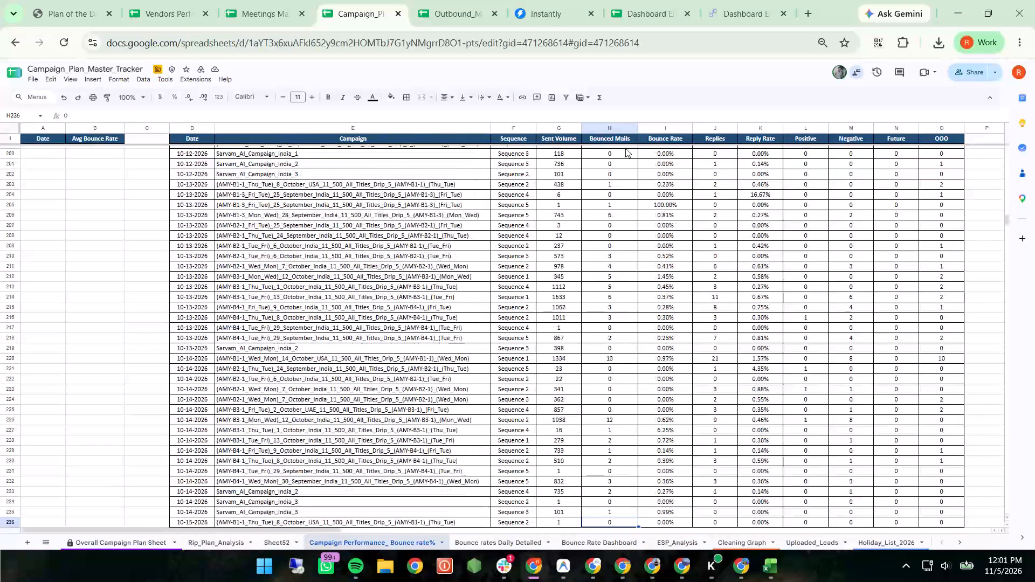
pyautogui.press('Down')
pyautogui.press('Down')
pyautogui.press('Down')
pyautogui.press('Down')
pyautogui.press('Down')
pyautogui.press('Down')
pyautogui.press('Down')
pyautogui.press('Down')
pyautogui.press('Down')
pyautogui.press('Down')
pyautogui.press('Down')
pyautogui.press('Down')
pyautogui.press('Down')
pyautogui.press('Down')
pyautogui.press('Down')
pyautogui.press('Down')
pyautogui.press('Down')
pyautogui.press('Down')
pyautogui.press('Down')
pyautogui.press('Down')
pyautogui.press('Down')
pyautogui.press('Down')
pyautogui.press('Down')
pyautogui.press('Down')
pyautogui.press('Down')
pyautogui.press('Down')
pyautogui.press('Down')
pyautogui.press('Down')
pyautogui.press('Down')
pyautogui.press('Down')
pyautogui.press('Down')
pyautogui.press('Down')
pyautogui.press('Down')
pyautogui.press('Down')
pyautogui.press('Down')
pyautogui.press('Down')
pyautogui.press('Down')
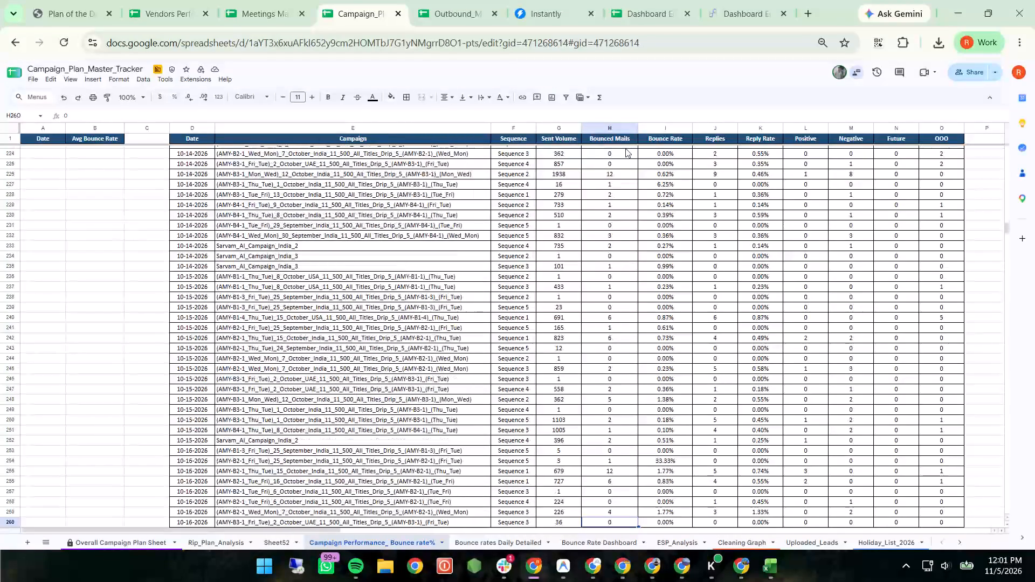
pyautogui.press('Down')
pyautogui.press('Down')
pyautogui.press('Down')
pyautogui.press('Down')
pyautogui.press('Down')
pyautogui.press('Down')
pyautogui.press('Down')
pyautogui.press('Down')
pyautogui.press('Down')
pyautogui.press('Down')
pyautogui.press('Down')
pyautogui.press('Down')
pyautogui.press('Down')
pyautogui.press('Down')
pyautogui.press('Down')
pyautogui.press('Down')
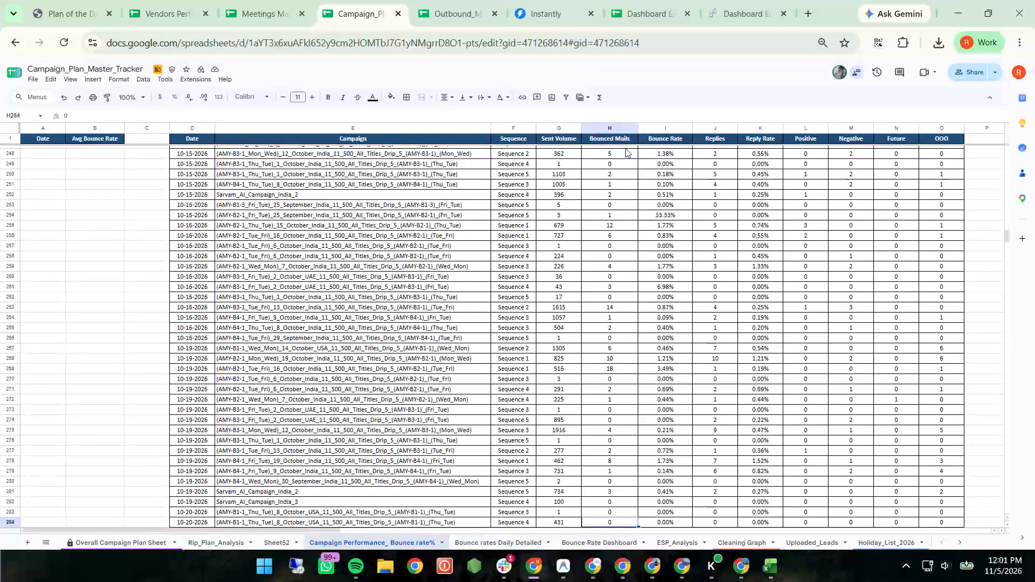
pyautogui.press('Down')
pyautogui.press('Down')
pyautogui.press('Down')
pyautogui.press('Down')
pyautogui.press('Down')
pyautogui.press('Down')
pyautogui.press('Down')
pyautogui.press('Down')
pyautogui.press('Down')
pyautogui.press('Down')
pyautogui.press('Down')
pyautogui.press('Down')
pyautogui.press('Down')
pyautogui.press('Down')
pyautogui.press('Down')
pyautogui.press('Down')
pyautogui.press('Down')
pyautogui.press('Down')
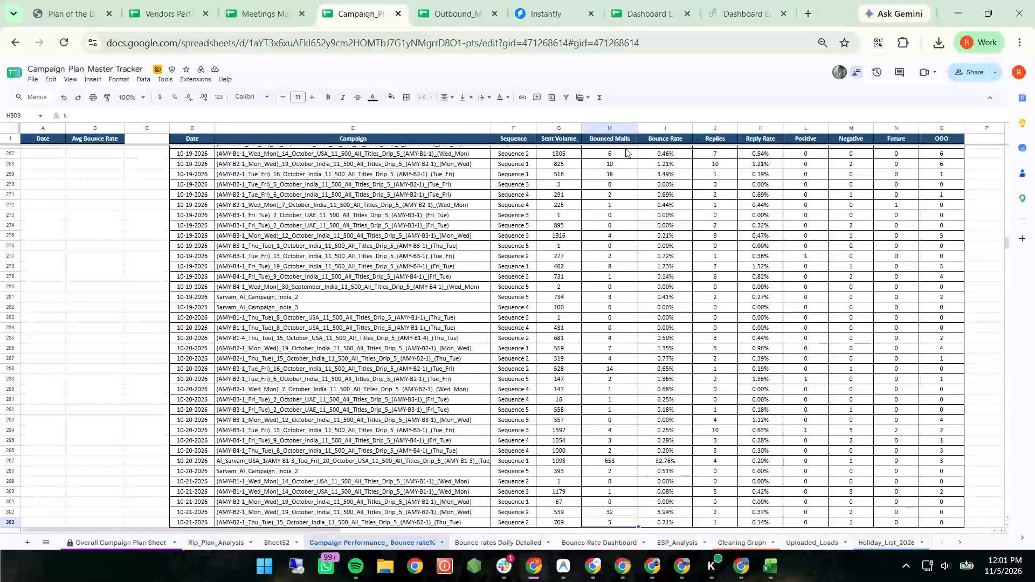
# Set Bounced Mails to 16 for the 10-20-2026 AI_Sarvam_USA_1 Sequence 1 campaign in row 297.
pyautogui.press('Up')
pyautogui.press('Up')
pyautogui.press('Up')
pyautogui.press('Up')
pyautogui.press('Up')
pyautogui.press('Up')
pyautogui.press('Up')
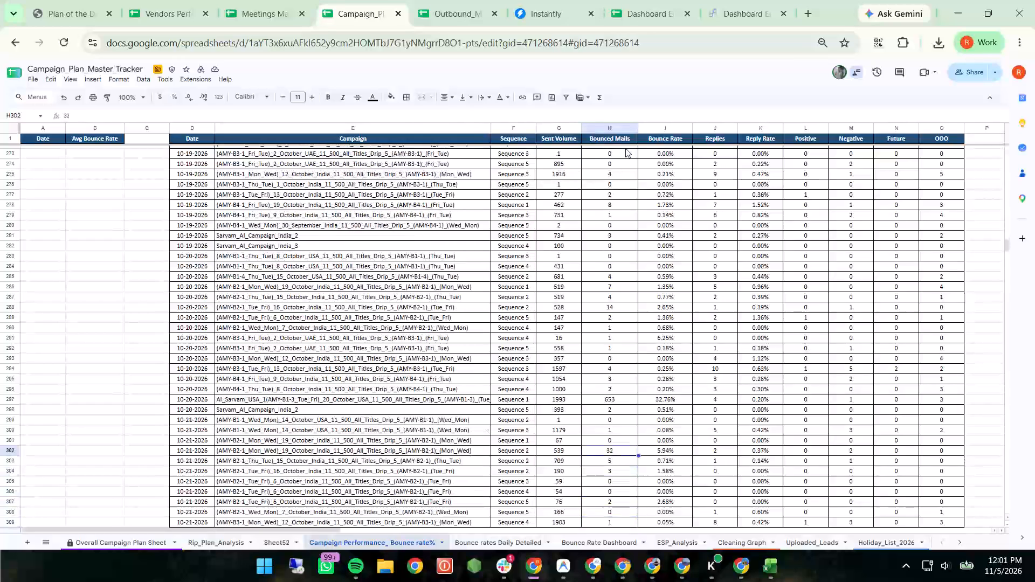
pyautogui.press('Up')
pyautogui.press('Up')
pyautogui.press('Up')
pyautogui.press('Up')
pyautogui.press('Up')
pyautogui.press('BackSpace')
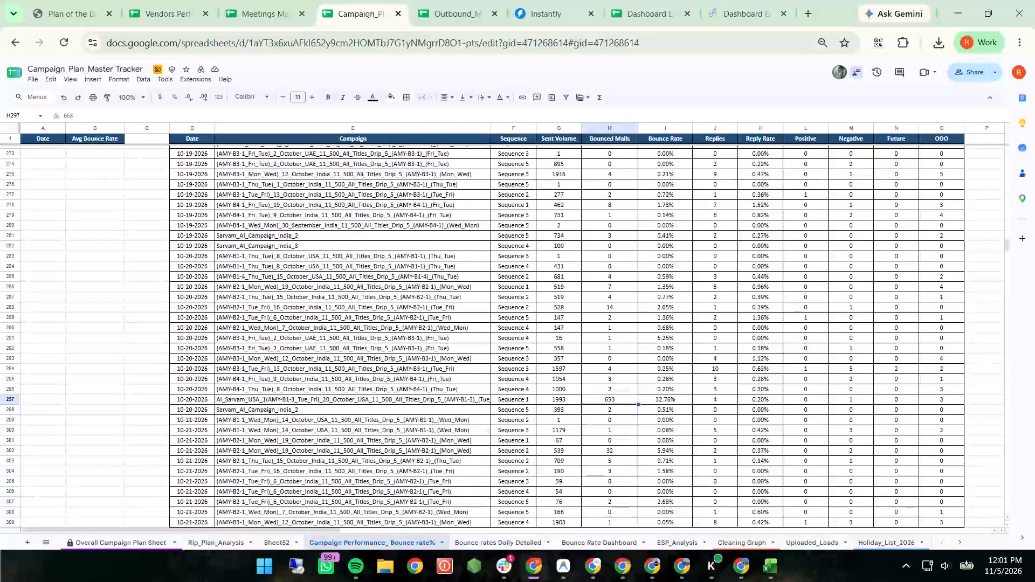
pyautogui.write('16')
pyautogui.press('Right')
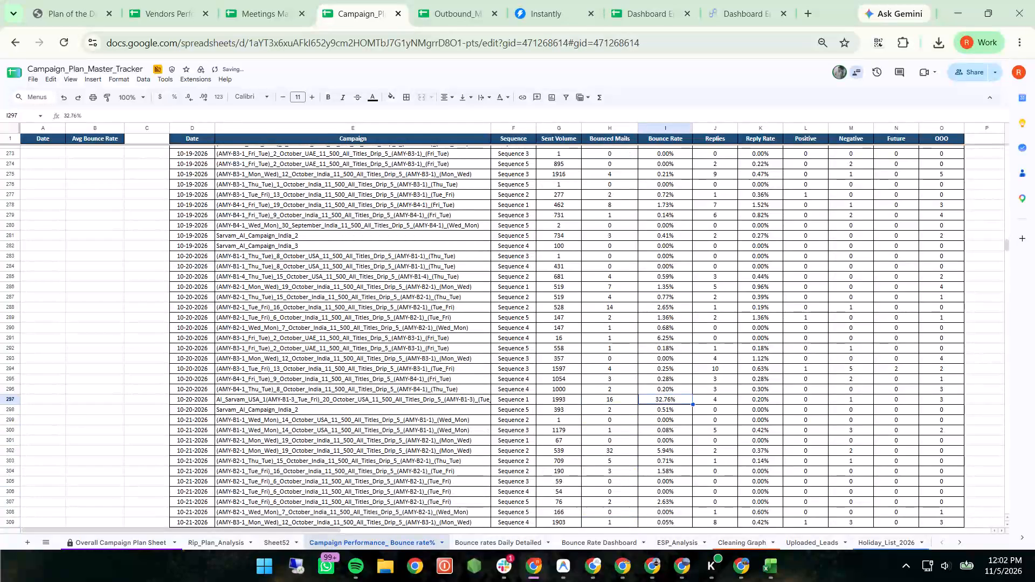
# Set Bounce Rate to 0.16% for the 10-20-2026 AI_Sarvam_USA_1 Sequence 1 campaign in row 297.
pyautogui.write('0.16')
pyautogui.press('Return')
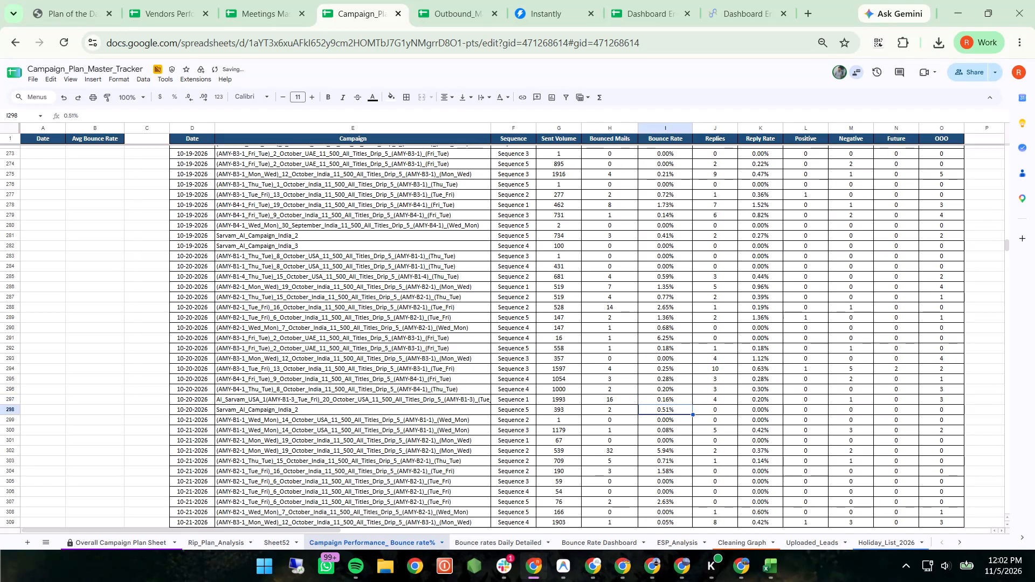
# Examine the Bounced Mails column row by row, from the last 10-20-2026 campaign down to the first 10-26-2026 campaigns.
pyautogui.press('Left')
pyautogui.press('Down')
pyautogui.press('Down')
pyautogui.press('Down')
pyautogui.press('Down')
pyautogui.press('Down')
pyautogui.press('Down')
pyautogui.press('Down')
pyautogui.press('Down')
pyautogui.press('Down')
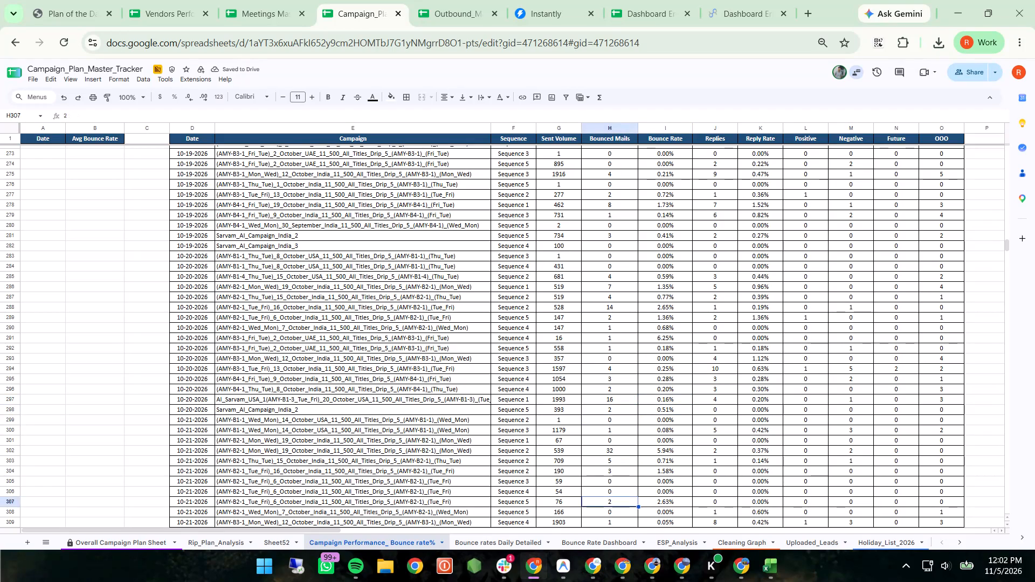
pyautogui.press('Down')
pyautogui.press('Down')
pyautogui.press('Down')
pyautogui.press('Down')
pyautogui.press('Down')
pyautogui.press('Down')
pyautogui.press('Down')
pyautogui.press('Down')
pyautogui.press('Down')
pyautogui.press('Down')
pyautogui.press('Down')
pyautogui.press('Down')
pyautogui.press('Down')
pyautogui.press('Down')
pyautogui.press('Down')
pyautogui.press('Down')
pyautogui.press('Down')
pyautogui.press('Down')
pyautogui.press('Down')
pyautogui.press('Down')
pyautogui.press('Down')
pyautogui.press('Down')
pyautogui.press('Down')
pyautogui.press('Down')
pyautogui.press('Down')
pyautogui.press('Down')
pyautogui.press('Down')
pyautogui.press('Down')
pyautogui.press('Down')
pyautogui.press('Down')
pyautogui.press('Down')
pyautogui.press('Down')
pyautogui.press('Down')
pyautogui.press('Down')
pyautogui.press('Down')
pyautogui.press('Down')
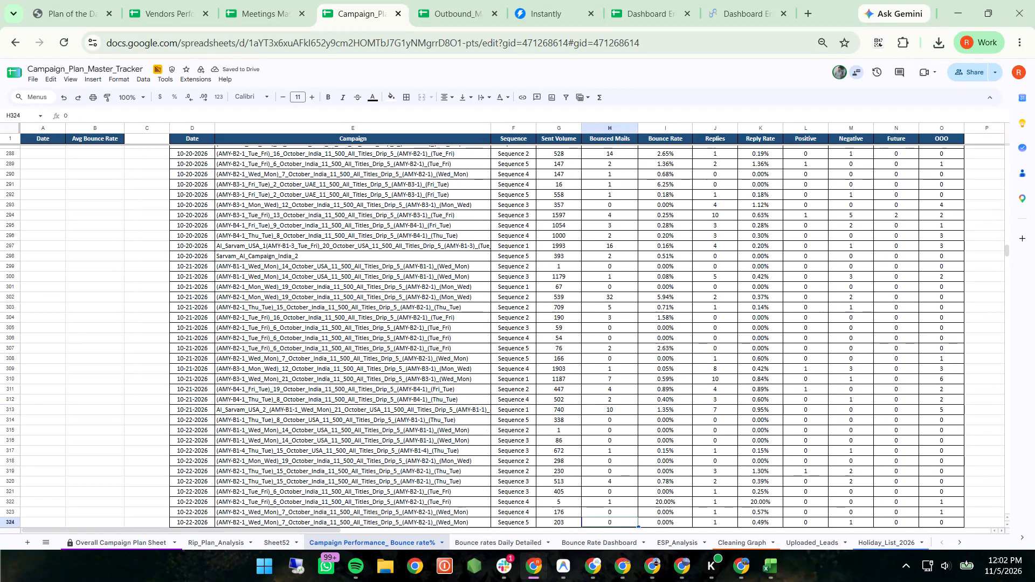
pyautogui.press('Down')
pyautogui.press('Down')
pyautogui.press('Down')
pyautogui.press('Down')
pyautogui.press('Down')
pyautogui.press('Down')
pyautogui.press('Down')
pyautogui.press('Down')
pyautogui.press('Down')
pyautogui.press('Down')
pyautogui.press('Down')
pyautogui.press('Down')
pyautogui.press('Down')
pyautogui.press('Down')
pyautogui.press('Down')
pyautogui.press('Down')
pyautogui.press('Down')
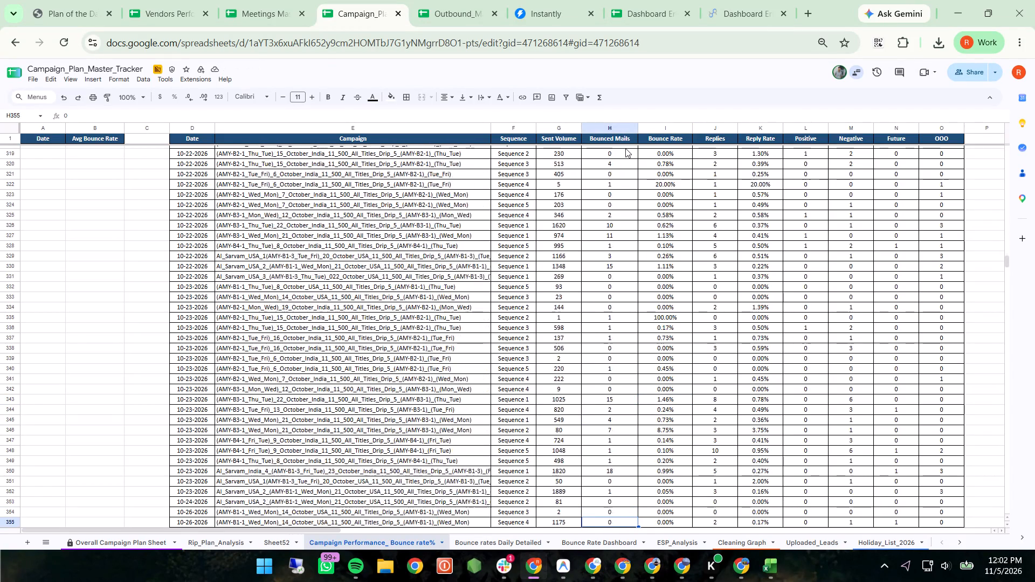
# Continue examining the Bounced Mails column row by row, from the 10-26-2026 campaigns down to the 10-29-2026 campaigns.
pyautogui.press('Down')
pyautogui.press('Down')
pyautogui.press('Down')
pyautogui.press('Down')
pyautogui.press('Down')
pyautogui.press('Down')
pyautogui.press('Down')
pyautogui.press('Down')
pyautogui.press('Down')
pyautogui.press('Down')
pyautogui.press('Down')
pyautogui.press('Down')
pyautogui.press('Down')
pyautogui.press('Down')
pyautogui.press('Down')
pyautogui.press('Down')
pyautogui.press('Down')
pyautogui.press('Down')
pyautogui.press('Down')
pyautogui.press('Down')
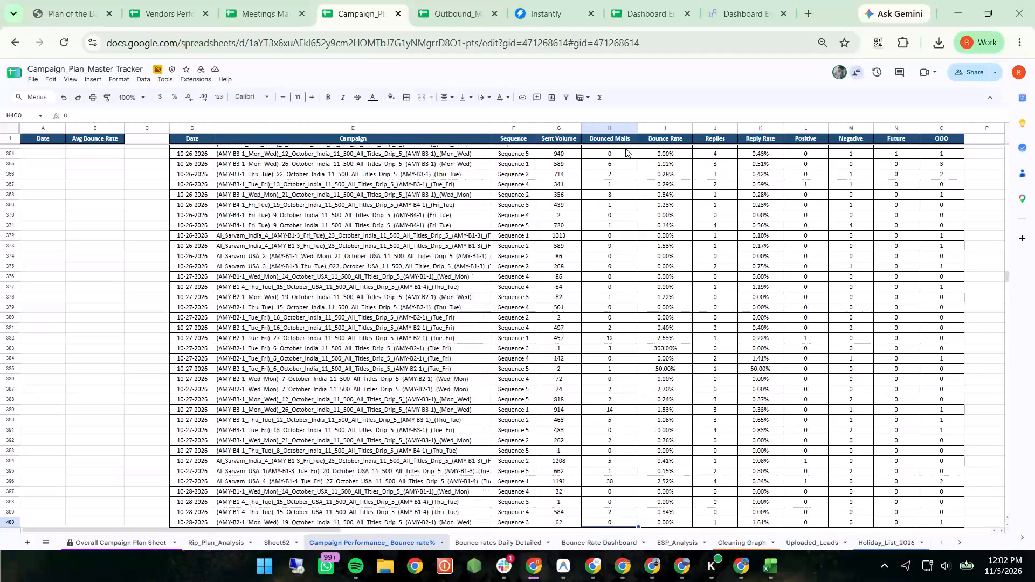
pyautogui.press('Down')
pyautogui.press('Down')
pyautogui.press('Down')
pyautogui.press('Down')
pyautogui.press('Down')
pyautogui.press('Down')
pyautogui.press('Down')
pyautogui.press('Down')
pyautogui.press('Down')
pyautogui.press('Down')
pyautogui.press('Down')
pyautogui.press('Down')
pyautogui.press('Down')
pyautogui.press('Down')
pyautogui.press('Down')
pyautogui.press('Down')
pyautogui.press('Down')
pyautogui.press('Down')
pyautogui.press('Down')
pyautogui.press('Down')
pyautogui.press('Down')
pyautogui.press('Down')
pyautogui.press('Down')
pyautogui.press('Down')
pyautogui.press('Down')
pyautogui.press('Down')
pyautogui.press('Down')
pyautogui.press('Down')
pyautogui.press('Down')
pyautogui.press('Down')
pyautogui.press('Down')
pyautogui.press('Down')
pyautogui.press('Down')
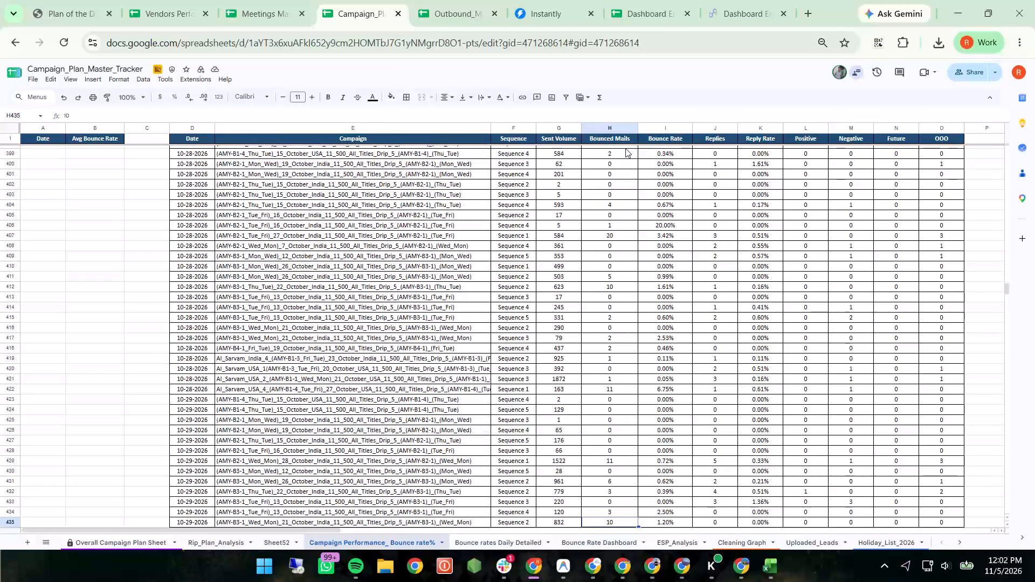
# Continue examining the Bounced Mails column row by row, from the last 10-29-2026 campaigns down to the first 11-03-2026 campaigns.
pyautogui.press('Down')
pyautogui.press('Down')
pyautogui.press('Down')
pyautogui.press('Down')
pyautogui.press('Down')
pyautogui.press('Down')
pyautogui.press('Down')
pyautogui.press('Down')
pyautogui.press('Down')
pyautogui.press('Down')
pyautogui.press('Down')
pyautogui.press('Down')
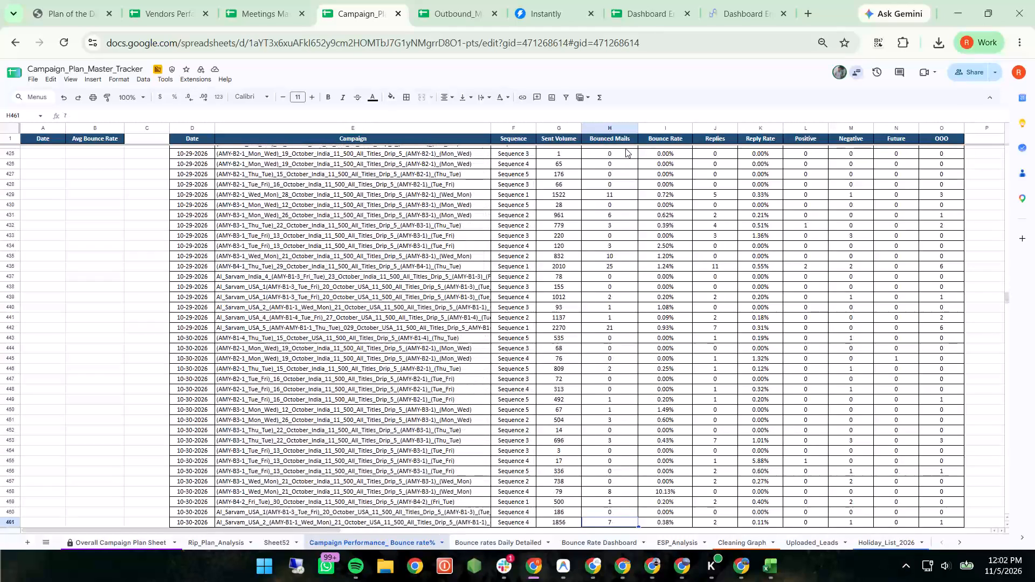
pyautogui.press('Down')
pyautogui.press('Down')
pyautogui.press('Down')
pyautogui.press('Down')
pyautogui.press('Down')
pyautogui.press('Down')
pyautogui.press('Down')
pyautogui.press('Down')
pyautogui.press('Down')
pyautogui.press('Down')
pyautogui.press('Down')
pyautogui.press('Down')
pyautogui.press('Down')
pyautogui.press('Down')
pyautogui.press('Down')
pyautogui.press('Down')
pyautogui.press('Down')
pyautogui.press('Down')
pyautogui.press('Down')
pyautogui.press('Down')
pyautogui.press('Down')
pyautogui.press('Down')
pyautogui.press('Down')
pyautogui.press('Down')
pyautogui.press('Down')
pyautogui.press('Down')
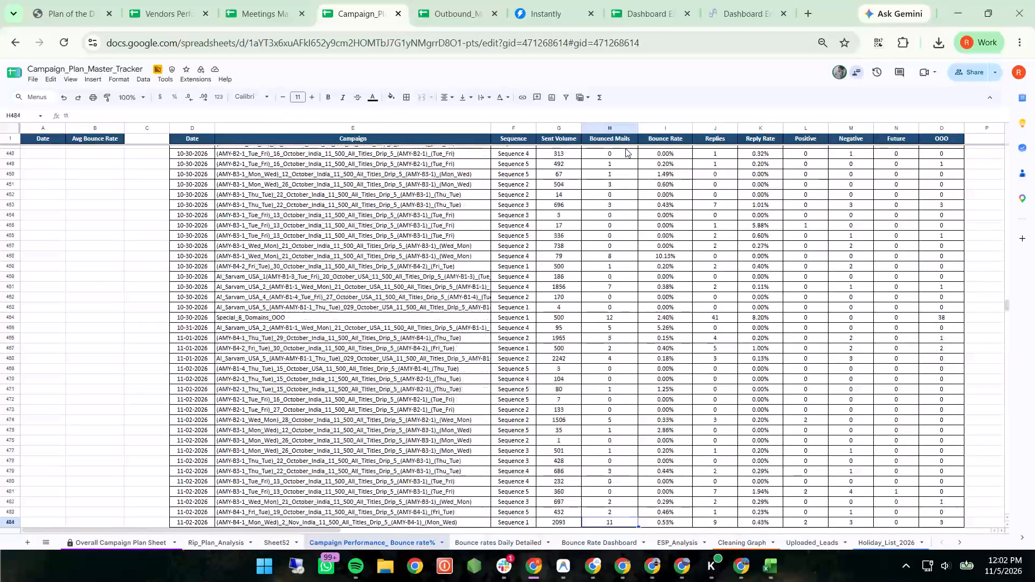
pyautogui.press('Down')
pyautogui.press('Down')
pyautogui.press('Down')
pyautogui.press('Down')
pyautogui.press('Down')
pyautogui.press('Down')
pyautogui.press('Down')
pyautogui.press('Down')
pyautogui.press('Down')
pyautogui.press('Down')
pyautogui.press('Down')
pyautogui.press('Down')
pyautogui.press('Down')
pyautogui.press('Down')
# Recheck the Bounced Mails values back up to the 11-02-2026 (AMY-B4-2) 2_Nov_India Sequence 1 campaign in row 487.
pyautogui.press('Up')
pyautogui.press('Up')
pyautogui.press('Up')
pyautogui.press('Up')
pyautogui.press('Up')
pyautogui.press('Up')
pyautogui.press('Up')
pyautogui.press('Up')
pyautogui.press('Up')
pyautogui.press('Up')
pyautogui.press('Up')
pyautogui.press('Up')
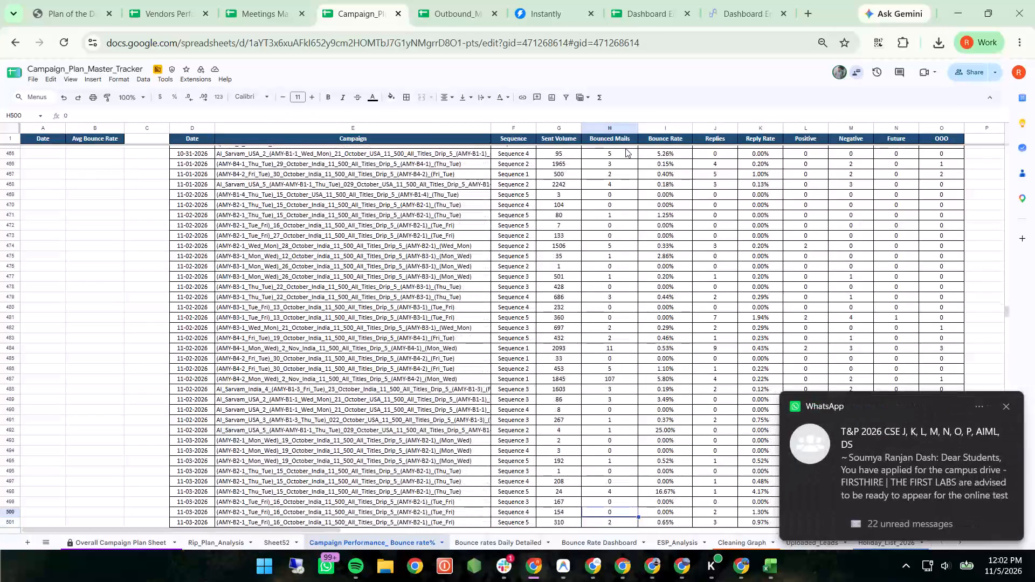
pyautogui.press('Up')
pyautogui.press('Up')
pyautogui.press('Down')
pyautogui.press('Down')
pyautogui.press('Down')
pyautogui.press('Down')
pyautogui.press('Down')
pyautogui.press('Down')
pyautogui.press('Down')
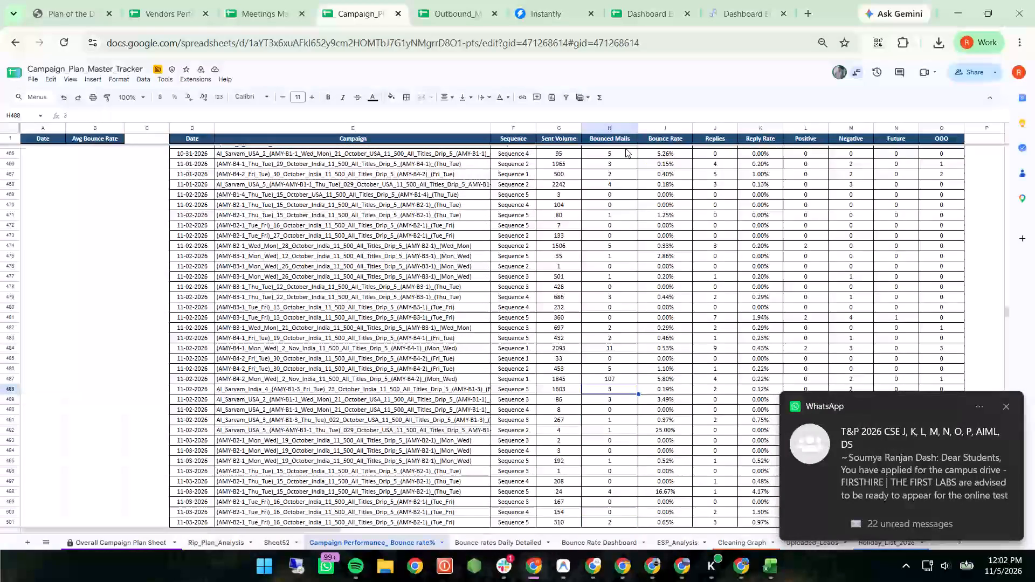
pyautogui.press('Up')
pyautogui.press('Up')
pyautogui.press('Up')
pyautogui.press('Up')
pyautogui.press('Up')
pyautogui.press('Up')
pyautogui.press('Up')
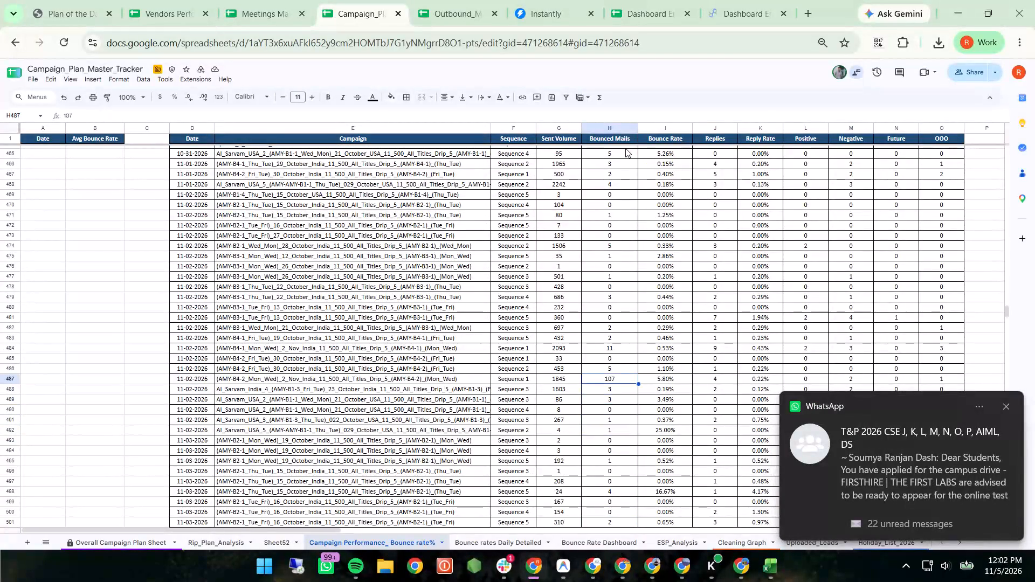
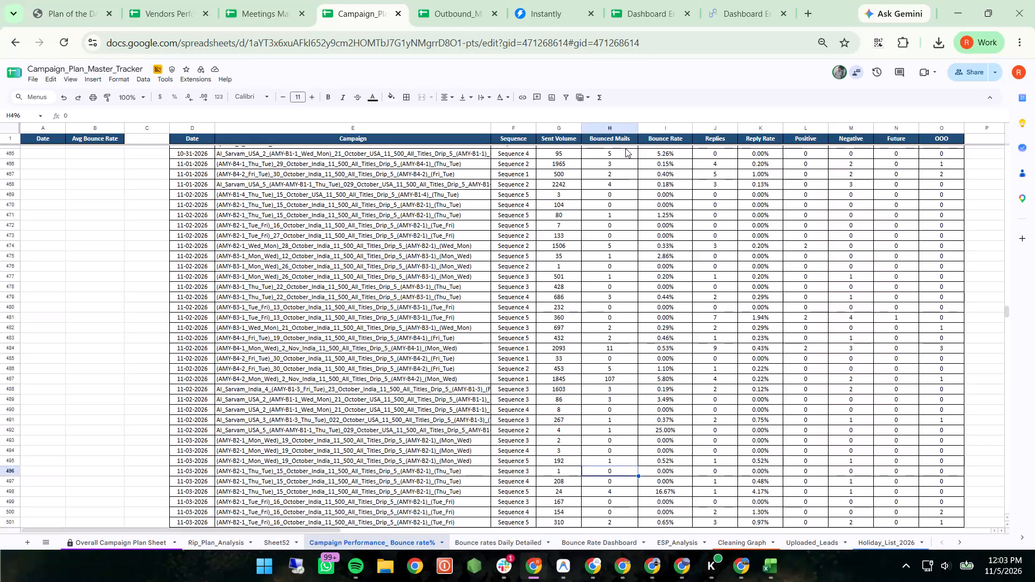
# Continue examining the Bounced Mails column row by row, through the remaining 11-03-2026 campaigns and all the 11-04-2026 campaigns.
pyautogui.press('Down')
pyautogui.press('Down')
pyautogui.press('Down')
pyautogui.press('Down')
pyautogui.press('Down')
pyautogui.press('Down')
pyautogui.press('Down')
pyautogui.press('Down')
pyautogui.press('Down')
pyautogui.press('Down')
pyautogui.press('Down')
pyautogui.press('Down')
pyautogui.press('Down')
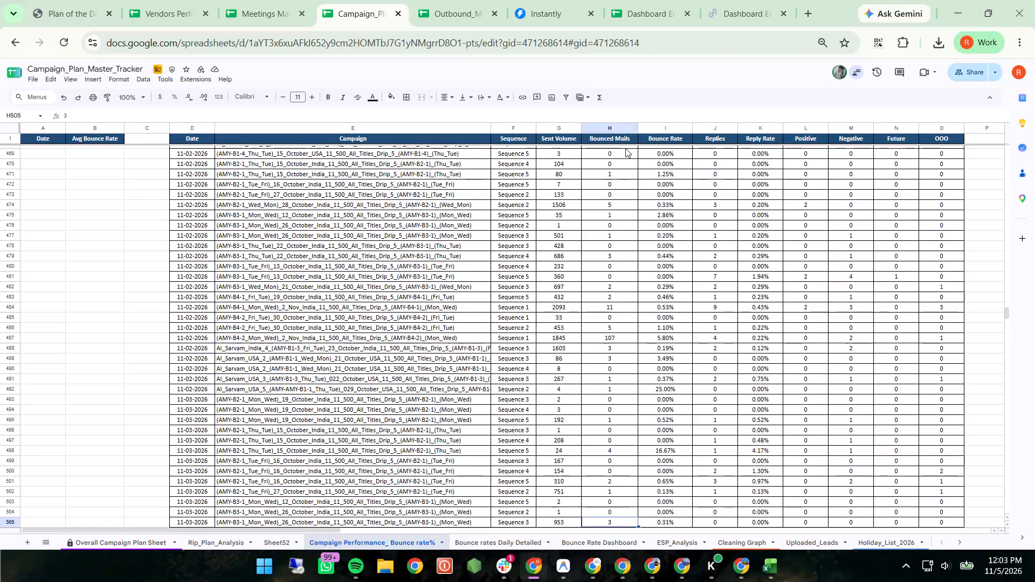
pyautogui.press('Down')
pyautogui.press('Down')
pyautogui.press('Down')
pyautogui.press('Down')
pyautogui.press('Down')
pyautogui.press('Down')
pyautogui.press('Down')
pyautogui.press('Down')
pyautogui.press('Down')
pyautogui.press('Down')
pyautogui.press('Down')
pyautogui.press('Down')
pyautogui.press('Down')
pyautogui.press('Down')
pyautogui.press('Down')
pyautogui.press('Down')
pyautogui.press('Down')
pyautogui.press('Down')
pyautogui.press('Down')
pyautogui.press('Down')
pyautogui.press('Down')
pyautogui.press('Down')
pyautogui.press('Down')
pyautogui.press('Down')
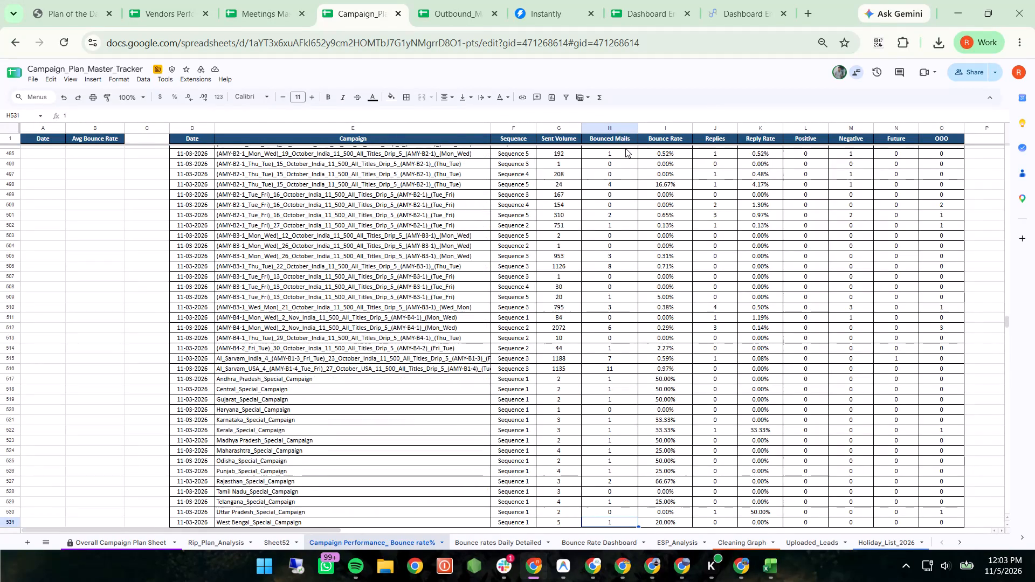
pyautogui.press('Down')
pyautogui.press('Down')
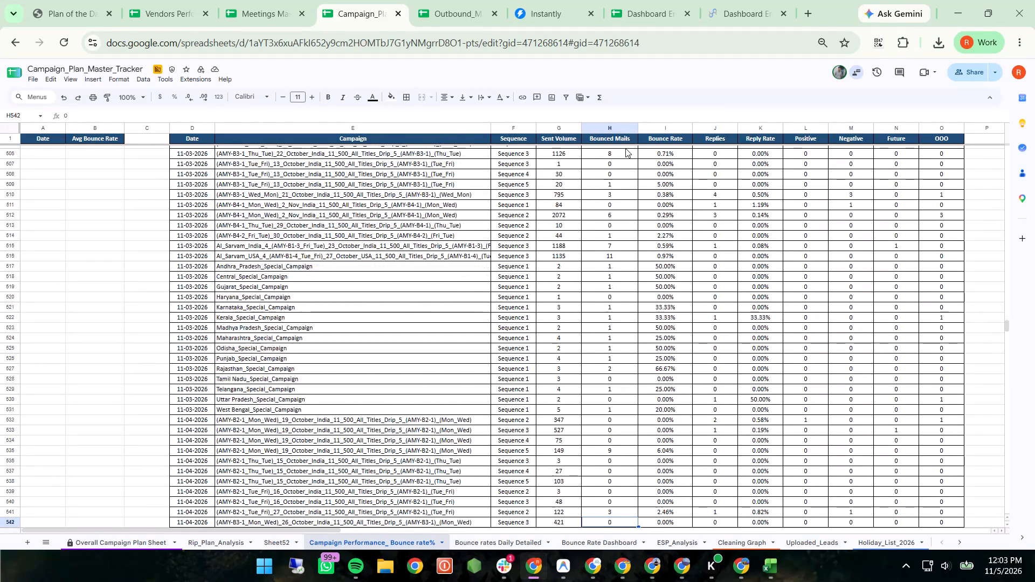
pyautogui.press('Down')
pyautogui.press('Down')
pyautogui.press('Down')
pyautogui.press('Down')
pyautogui.press('Down')
pyautogui.press('Down')
pyautogui.press('Down')
pyautogui.press('Down')
pyautogui.press('Down')
pyautogui.press('Down')
pyautogui.press('Down')
pyautogui.press('Down')
pyautogui.press('Down')
pyautogui.press('Down')
pyautogui.press('Down')
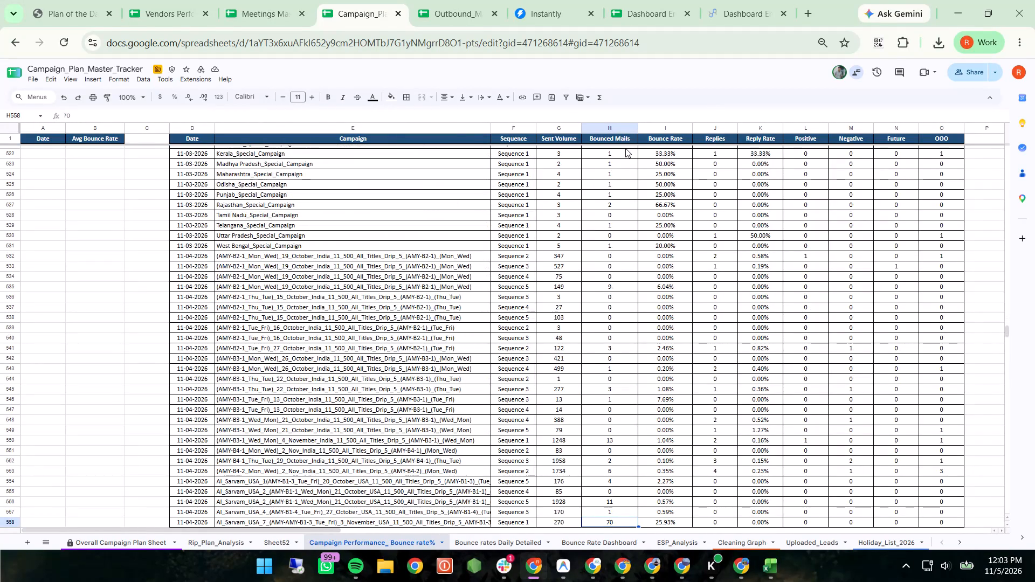
pyautogui.press('Down')
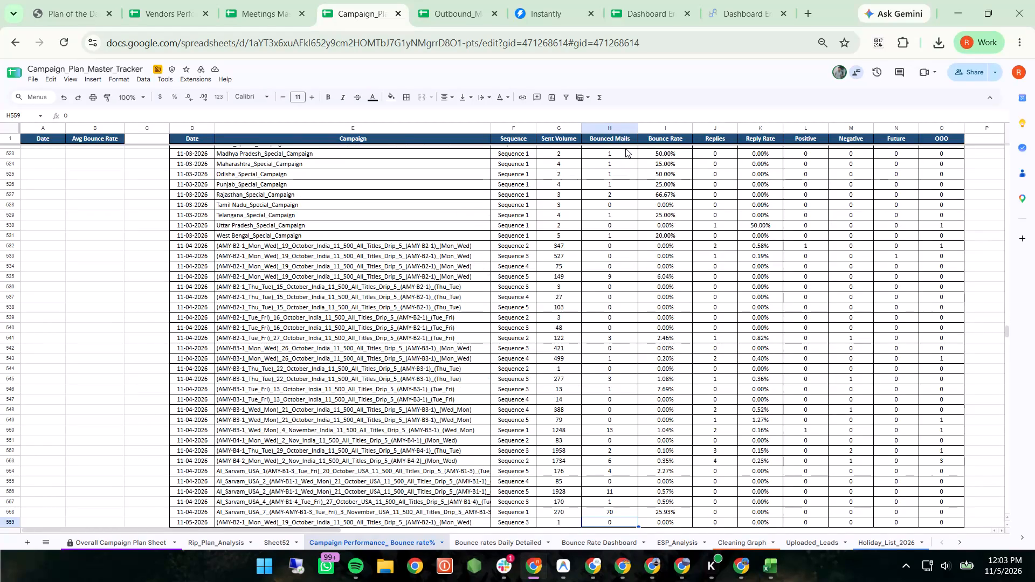
# Examine the Bounced Mails column row by row through the 11-05-2026 campaigns to the end of the campaign table.
pyautogui.press('Down')
pyautogui.press('Down')
pyautogui.press('Down')
pyautogui.press('Down')
pyautogui.press('Down')
pyautogui.press('Down')
pyautogui.press('Down')
pyautogui.press('Down')
pyautogui.press('Down')
pyautogui.press('Down')
pyautogui.press('Down')
pyautogui.press('Down')
pyautogui.press('Down')
pyautogui.press('Down')
pyautogui.press('Down')
pyautogui.press('Down')
pyautogui.press('Down')
pyautogui.press('Down')
pyautogui.press('Down')
pyautogui.press('Down')
pyautogui.press('Down')
pyautogui.press('Down')
pyautogui.press('Down')
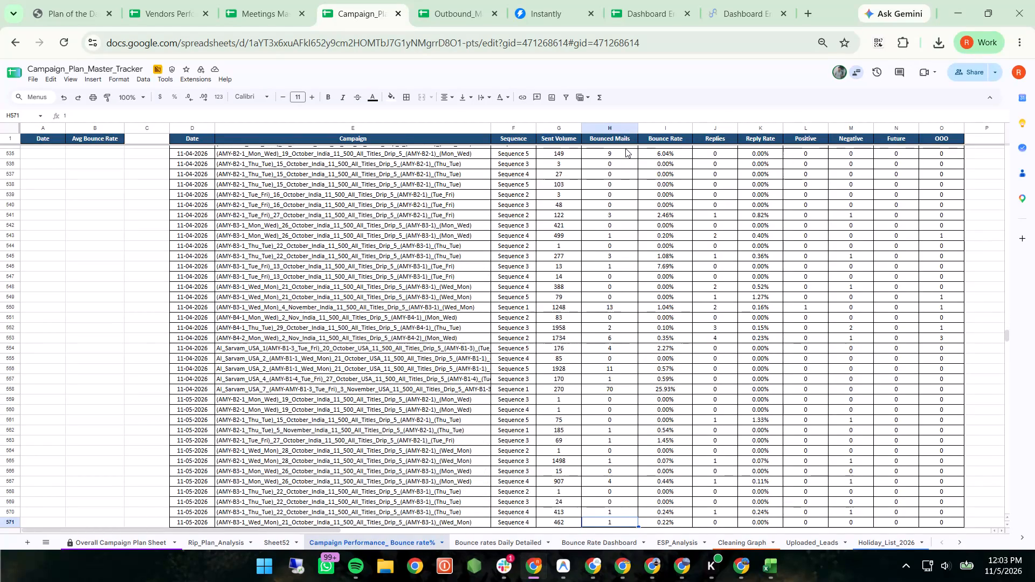
# Look back over the October and November campaign rows and examine the latest dates in the Avg Bounce Rate table.
pyautogui.scroll(9, 625, 148)
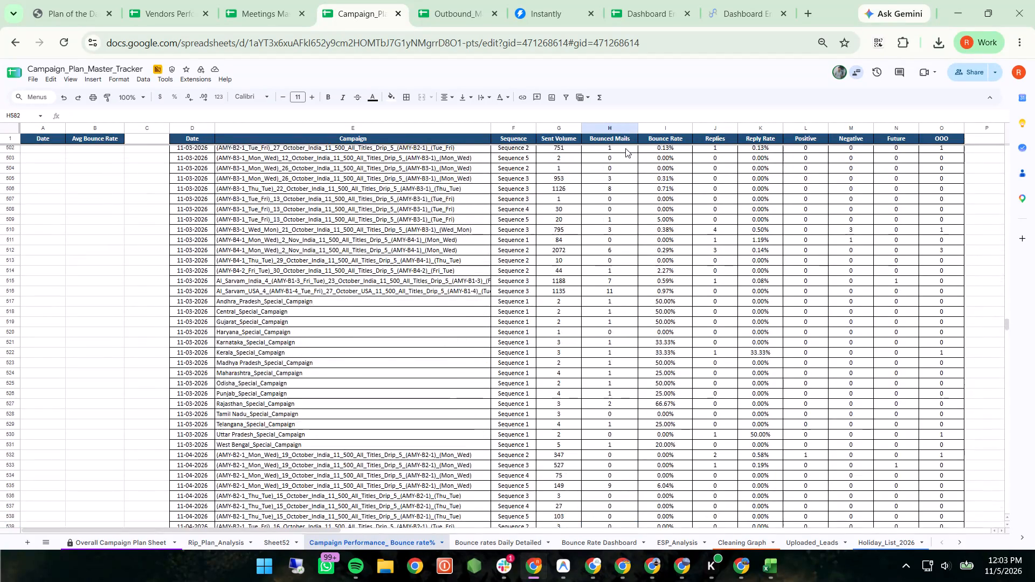
pyautogui.scroll(7, 625, 148)
pyautogui.scroll(17, 625, 148)
pyautogui.scroll(-2, 625, 148)
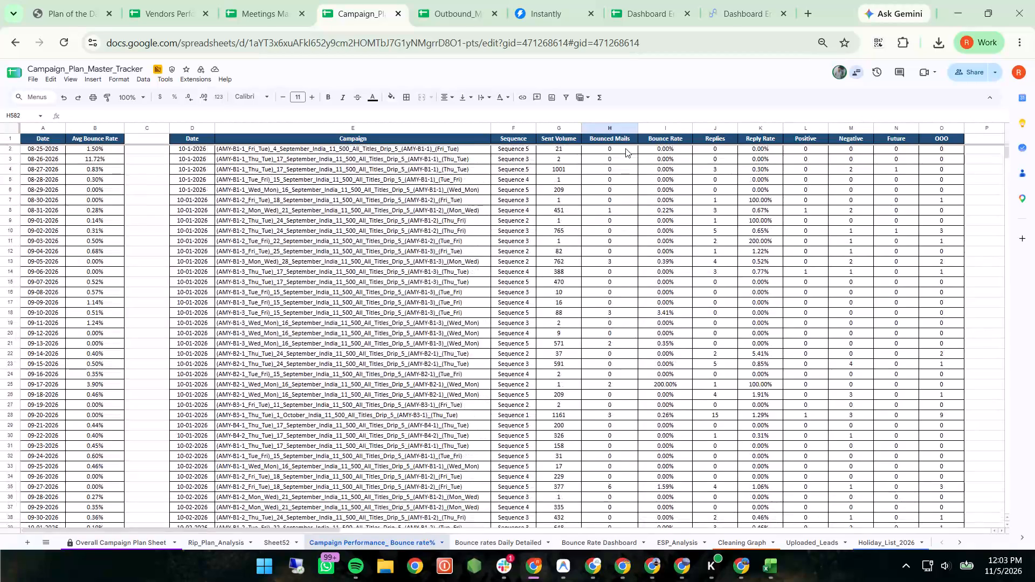
pyautogui.scroll(-7, 625, 148)
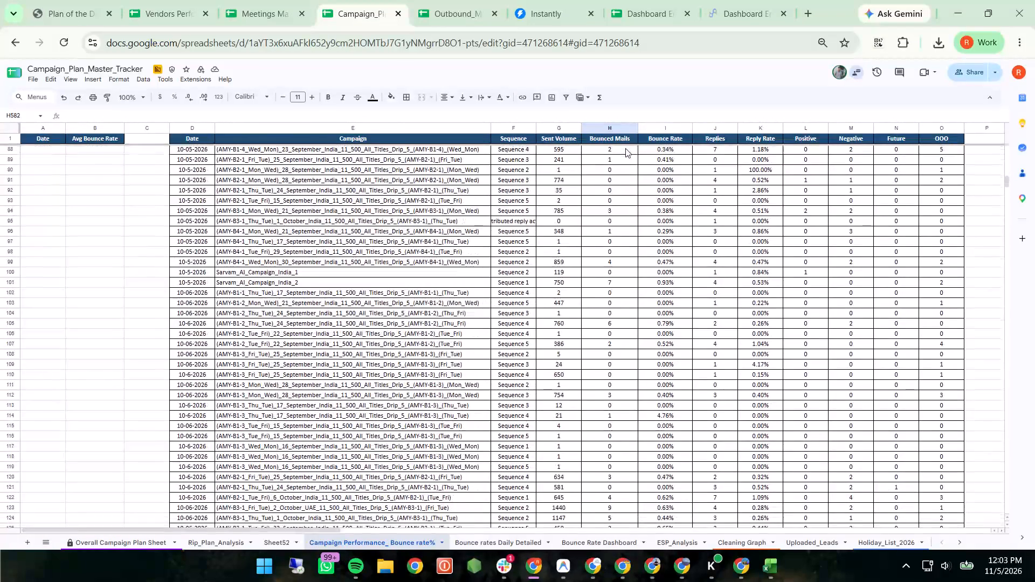
pyautogui.scroll(-11, 625, 148)
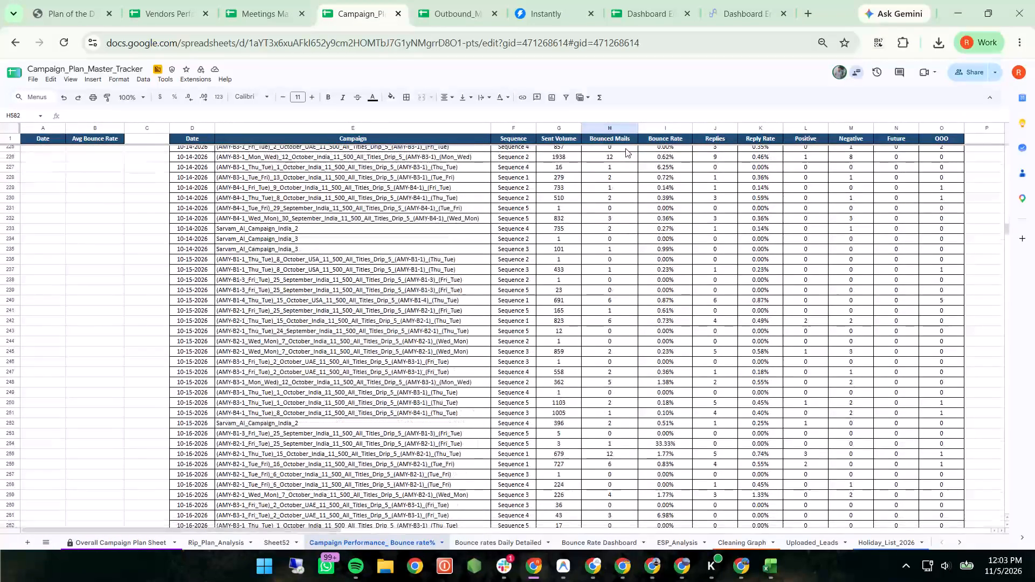
pyautogui.scroll(-6, 625, 148)
pyautogui.scroll(11, 625, 148)
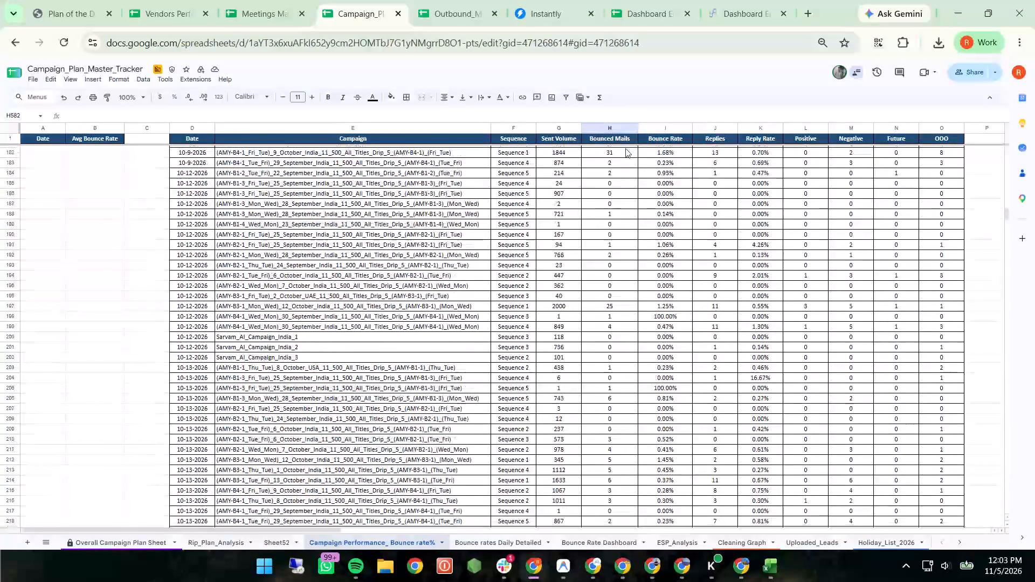
pyautogui.scroll(9, 625, 148)
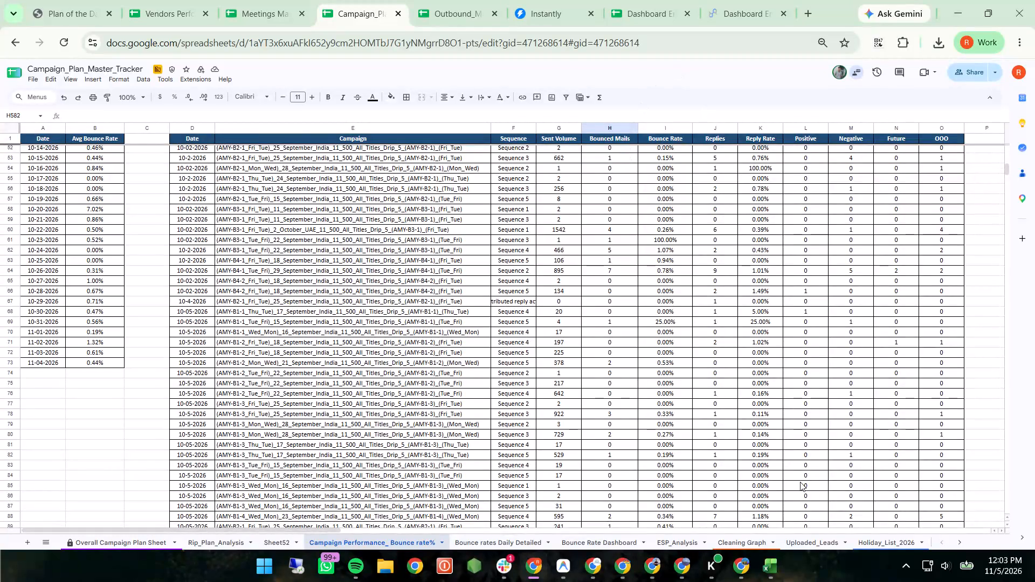
# Switch to Excel and copy the Date and Avg Bounce Rate columns, header through 11-05-2026, from the Report sheet of instantly_corrected_report (5).xlsx.
pyautogui.click(771, 563)
pyautogui.scroll(11, 371, 372)
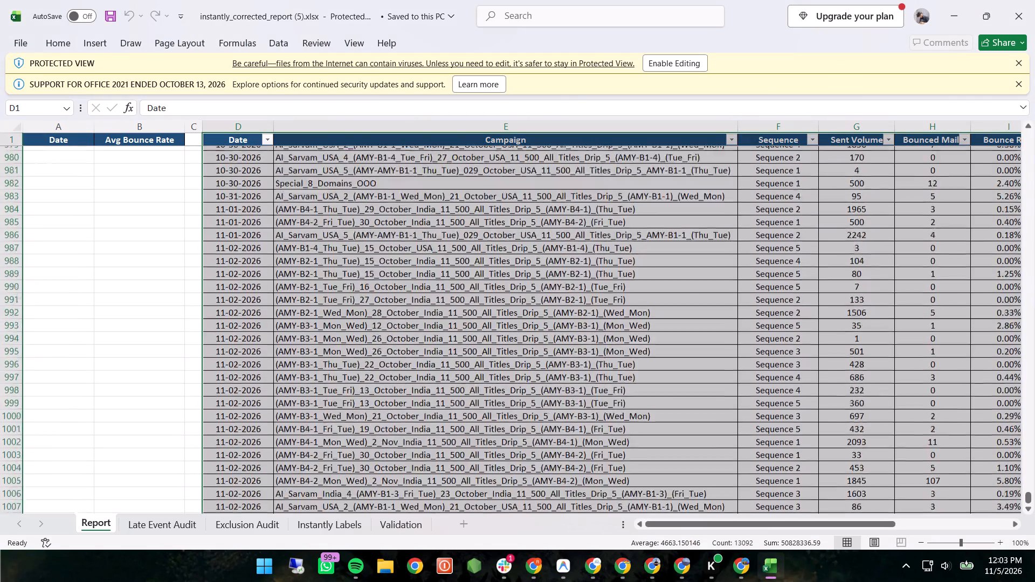
pyautogui.scroll(20, 371, 372)
pyautogui.scroll(13, 371, 372)
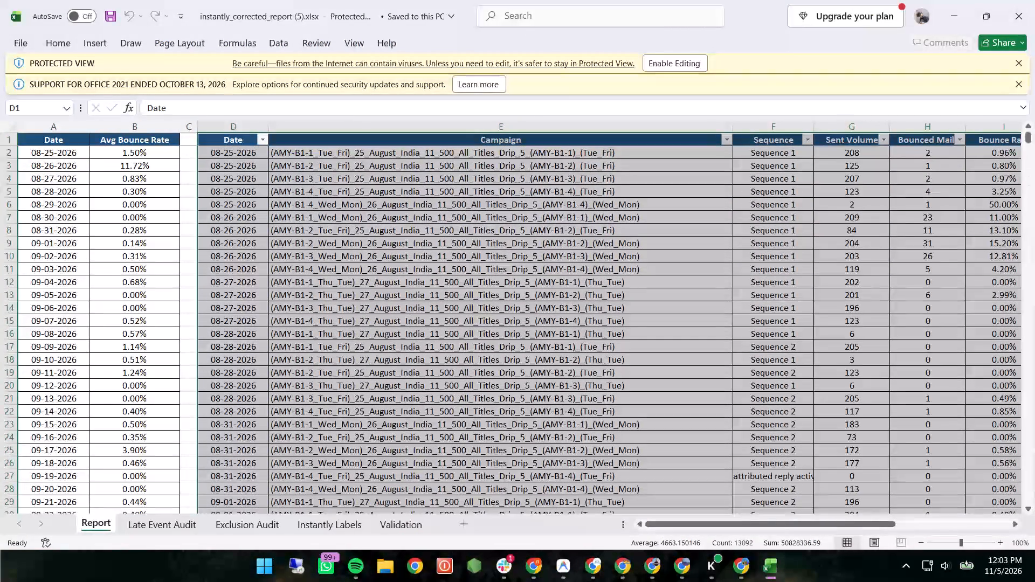
pyautogui.click(63, 143)
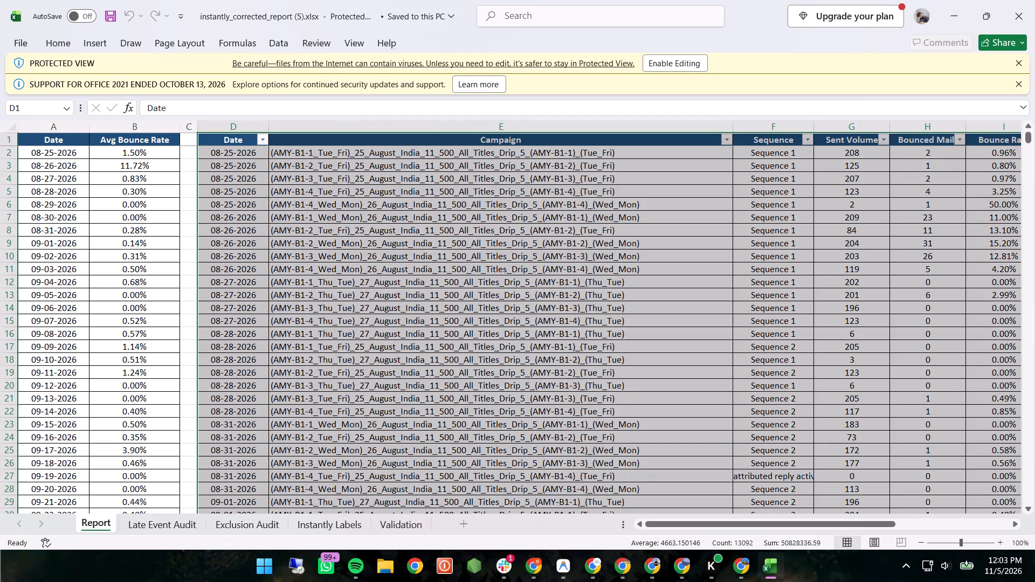
pyautogui.hotkey('shift', 'Right')
pyautogui.hotkey('ctrl', 'shift', 'Down')
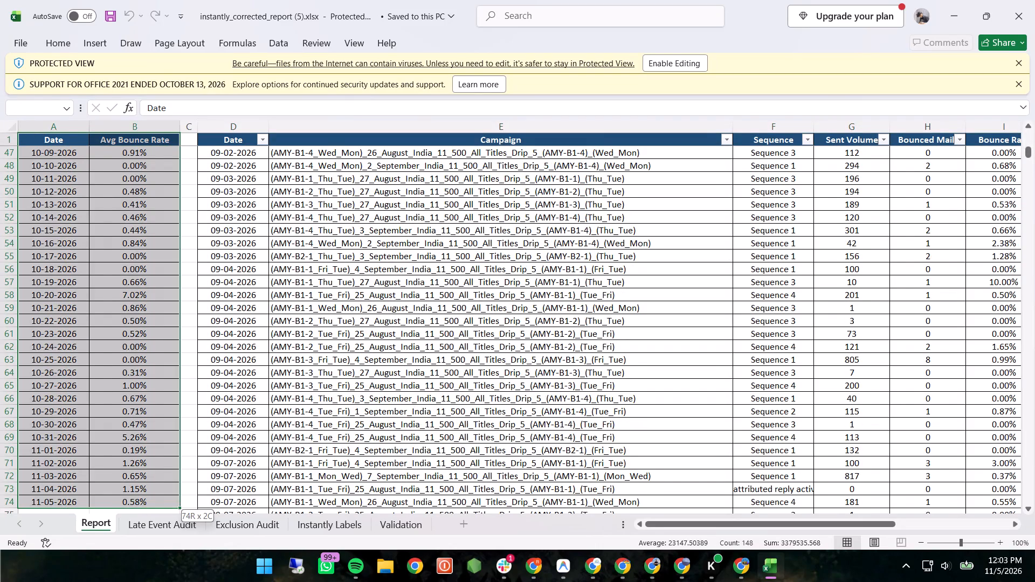
pyautogui.scroll(-6, 63, 143)
pyautogui.scroll(-6, 114, 268)
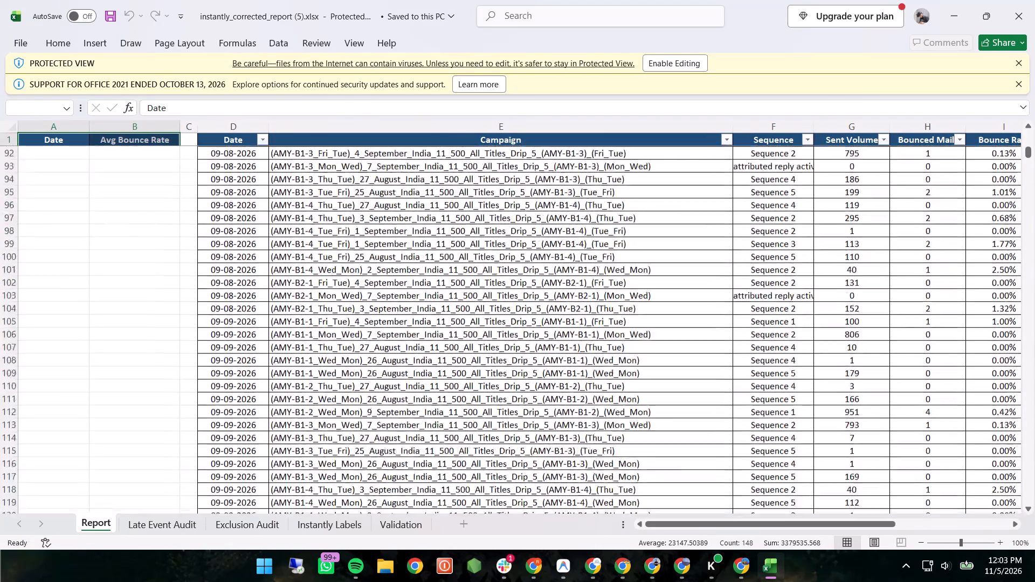
pyautogui.scroll(3, 114, 268)
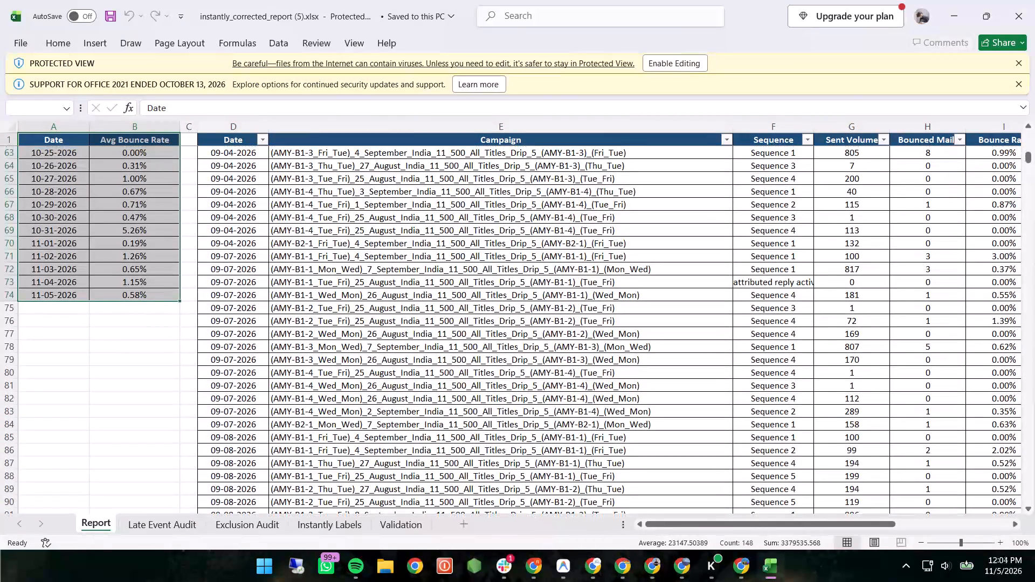
pyautogui.hotkey('ctrl', 'c')
pyautogui.hotkey('ctrl', 'c')
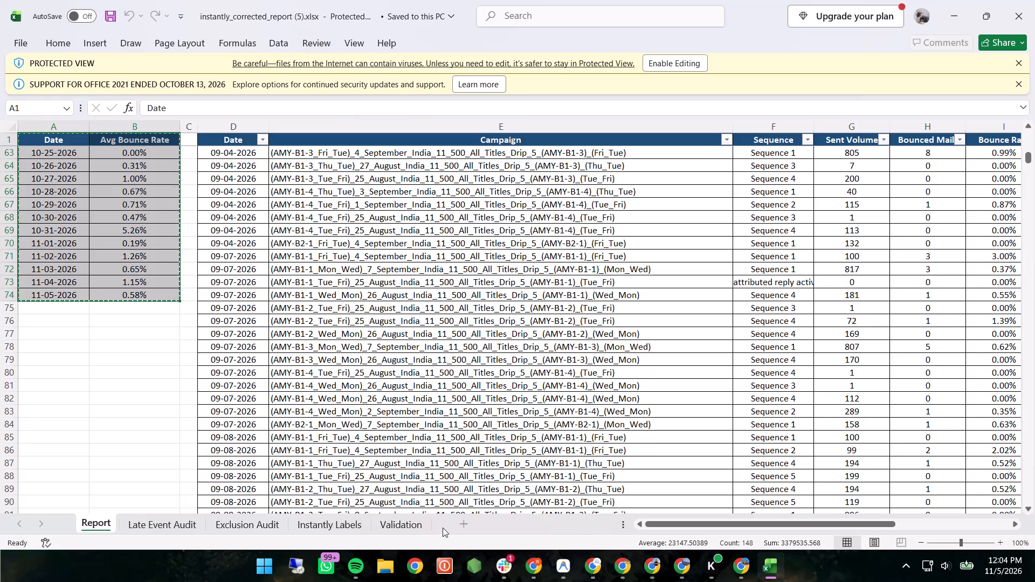
# Switch to Chrome and paste the copied Date and Avg Bounce Rate table into Campaign Performance_ Bounce rate% starting at cell A2.
pyautogui.click(528, 562)
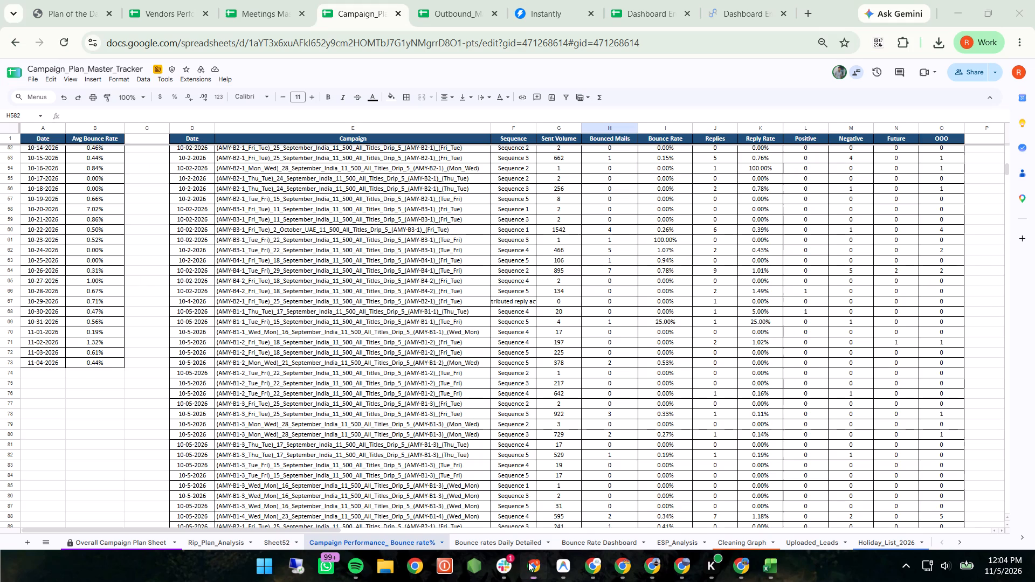
pyautogui.scroll(12, 134, 128)
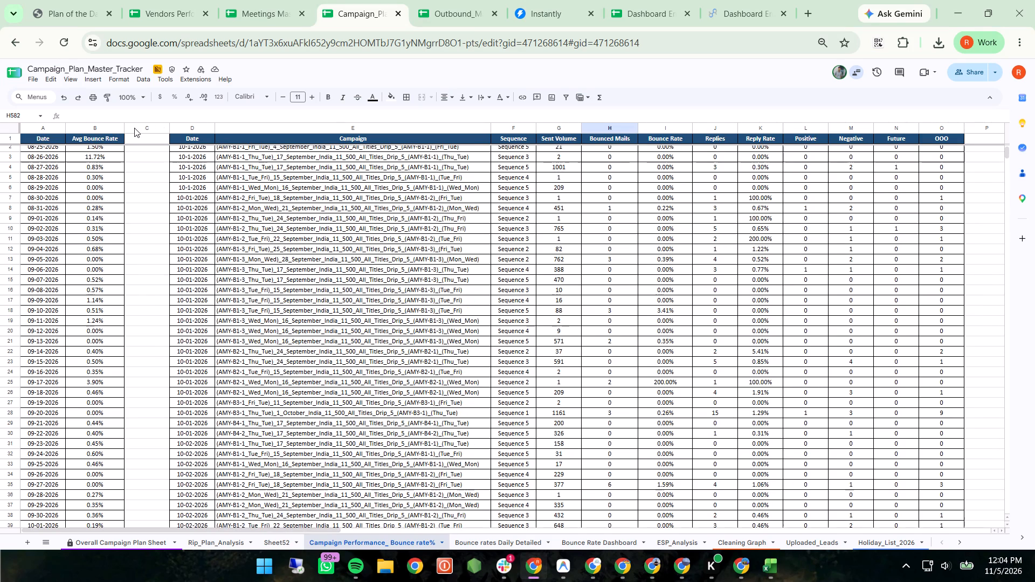
pyautogui.click(47, 150)
pyautogui.hotkey('ctrl', 'v')
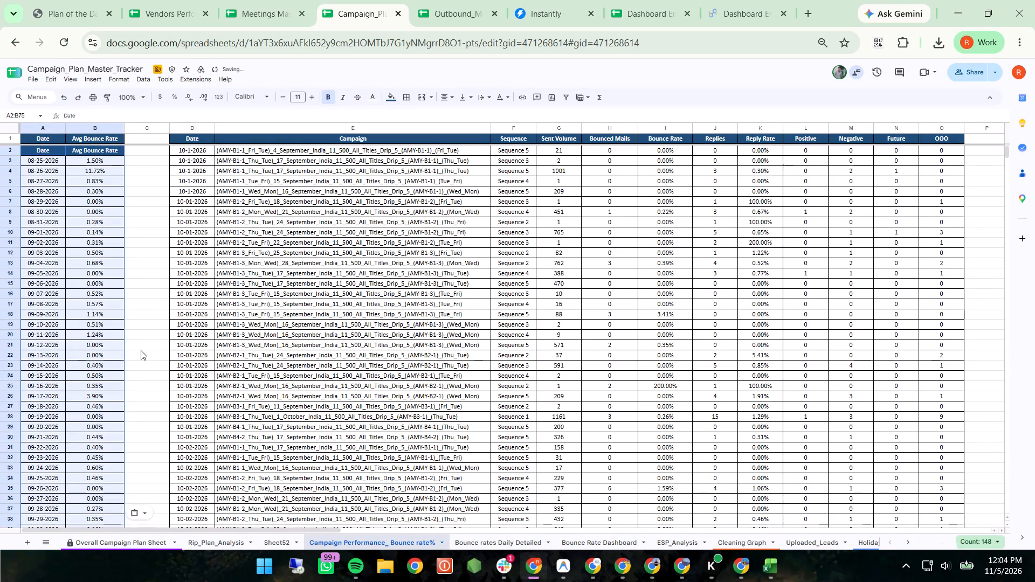
pyautogui.scroll(-6, 141, 350)
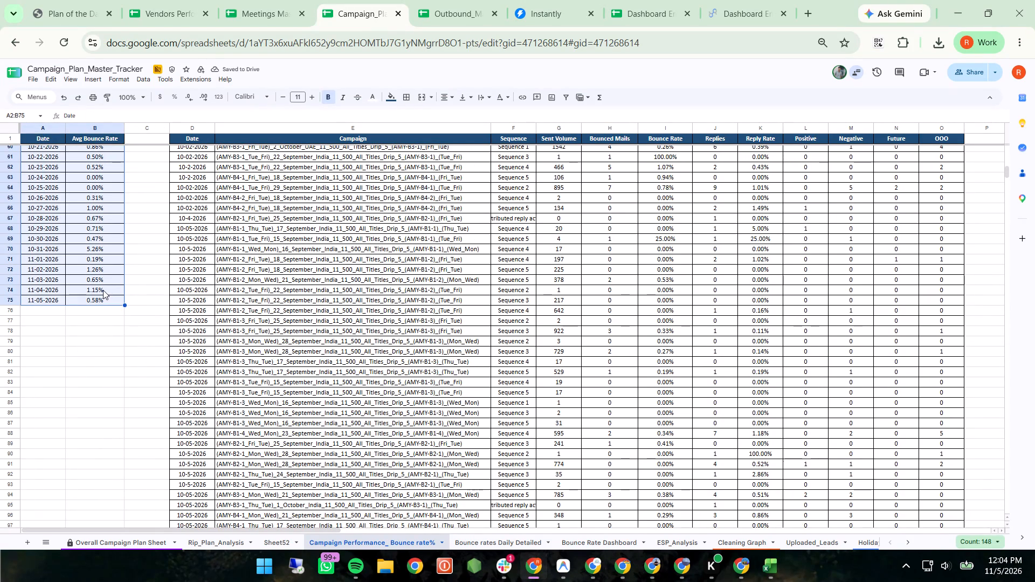
# Set the Avg Bounce Rate for 11-04-2026 to 0.61% in cell B74.
pyautogui.click(103, 290)
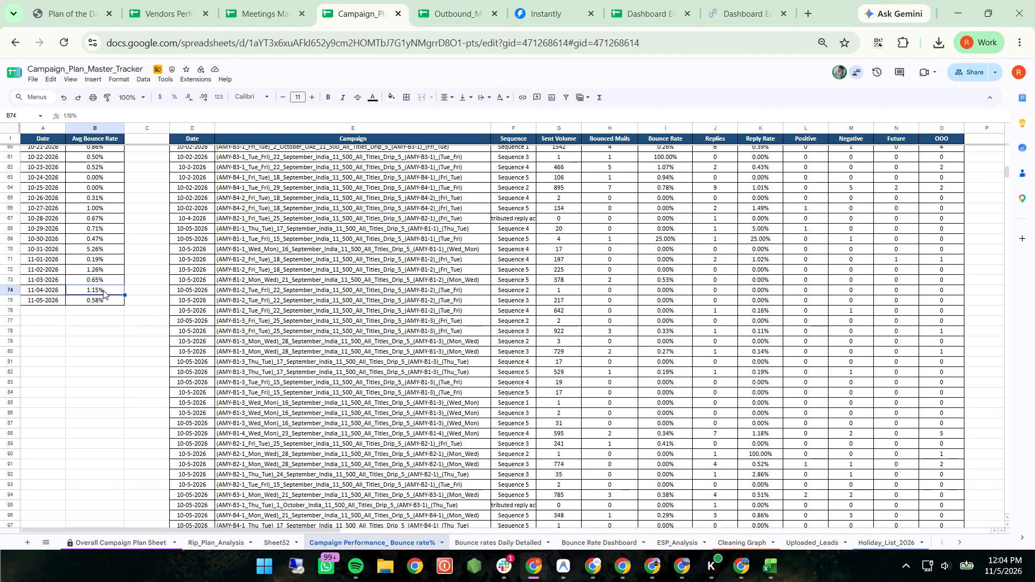
pyautogui.press('BackSpace')
pyautogui.write('0.')
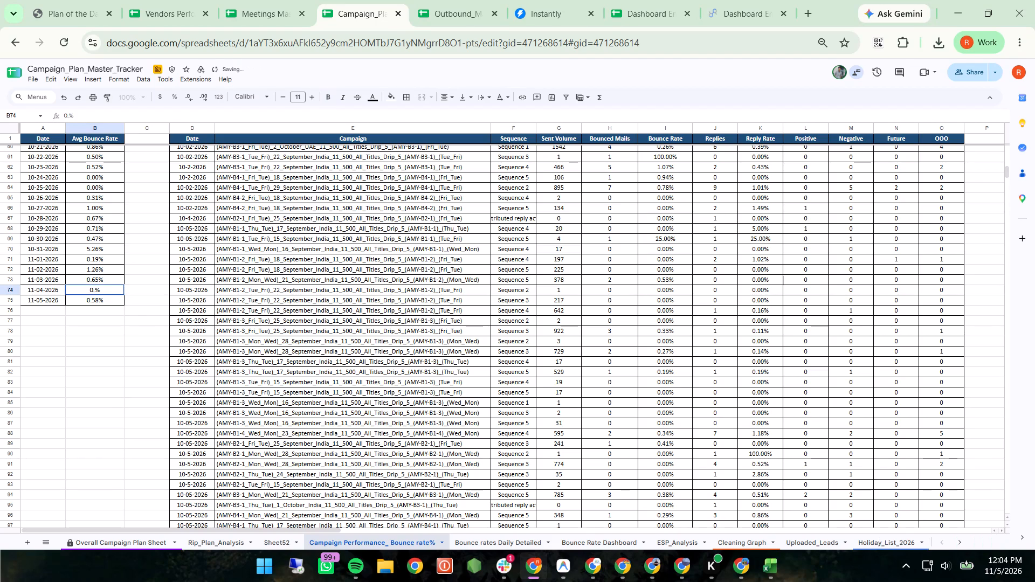
pyautogui.write('61')
pyautogui.press('Return')
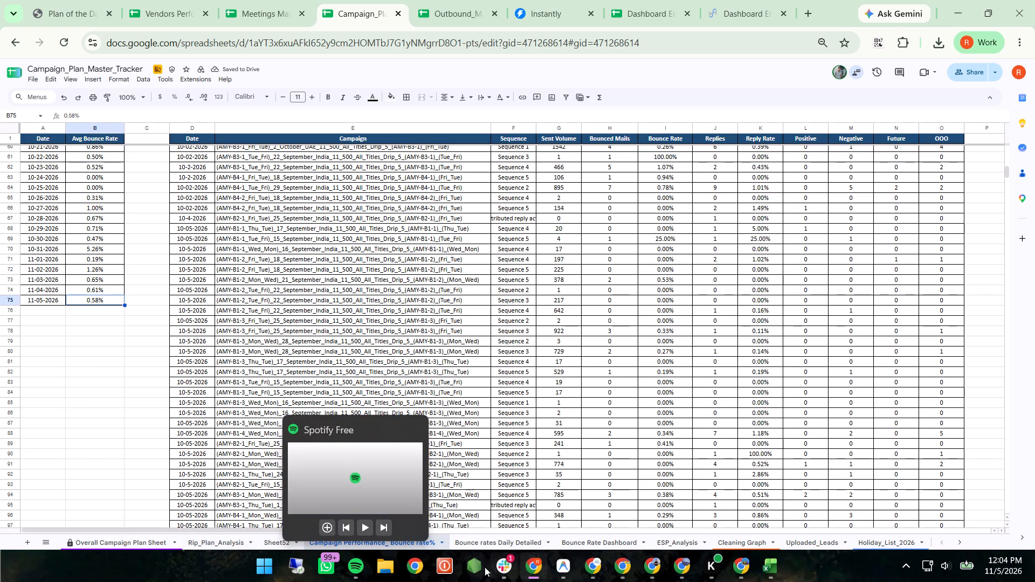
pyautogui.click(109, 289)
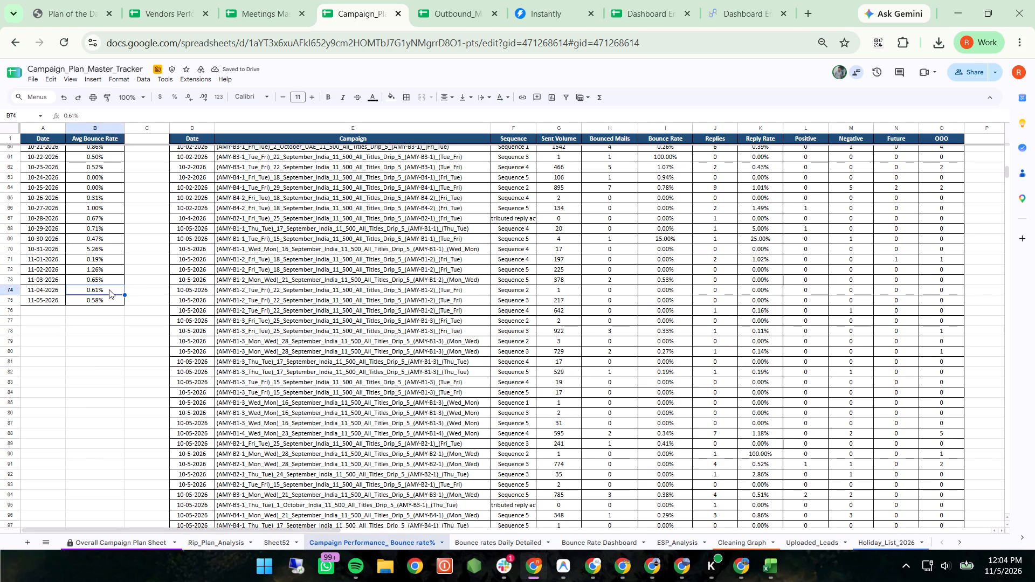
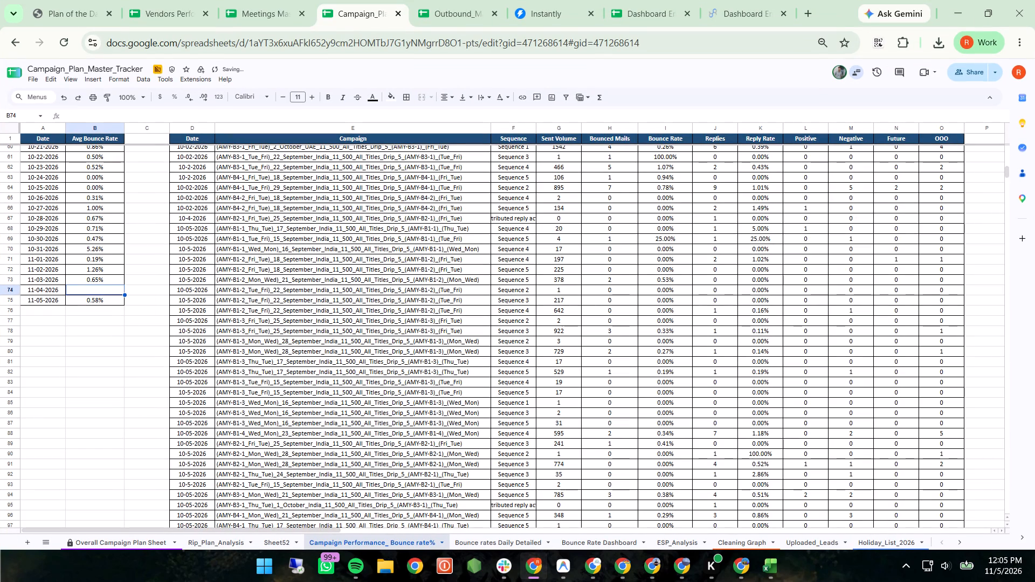
# Set the Avg Bounce Rate for 11-04-2026 to 0.65% in cell B74.
pyautogui.write('0.65')
pyautogui.press('Return')
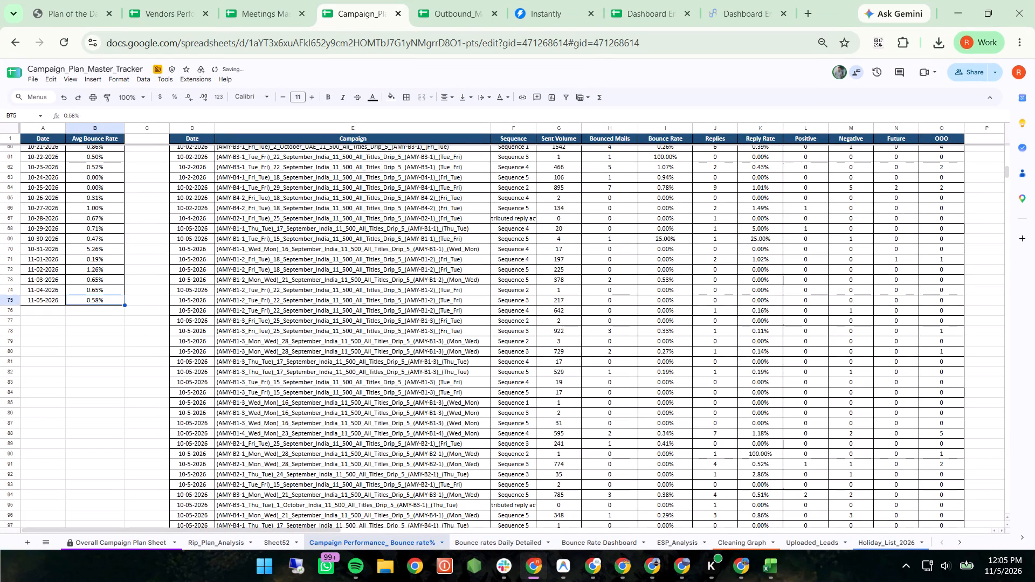
# Find the 11-04-2026 campaign rows and check the sum of their Bounced Mails over H533:H558.
pyautogui.scroll(-14, 506, 341)
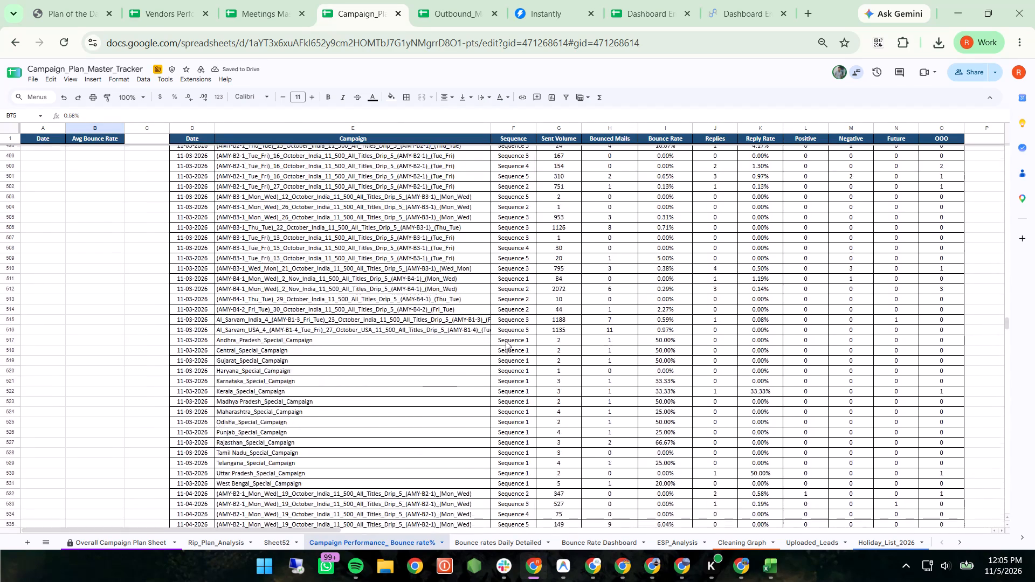
pyautogui.scroll(-2, 506, 341)
pyautogui.scroll(9, 506, 341)
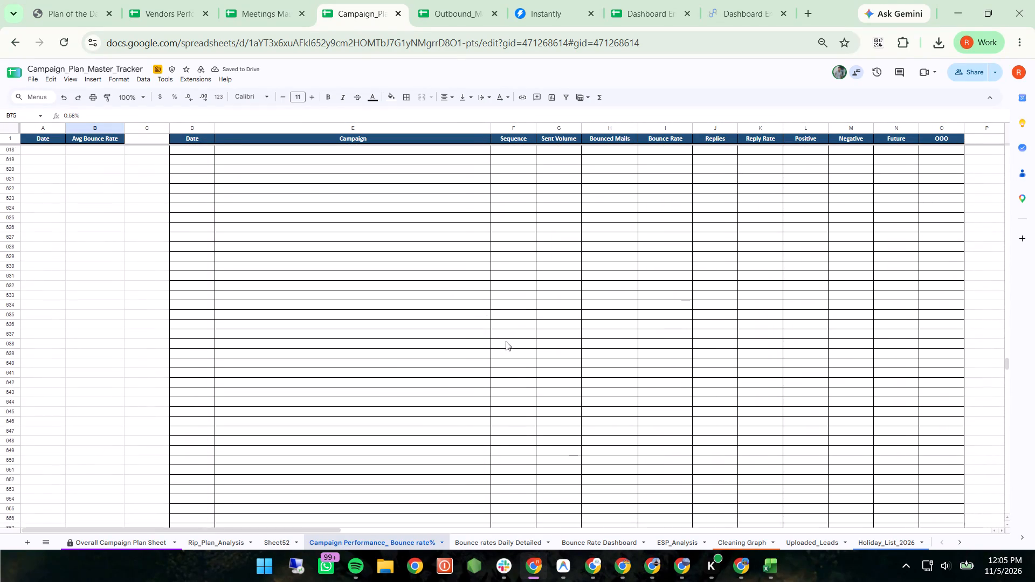
pyautogui.scroll(5, 506, 341)
pyautogui.scroll(-4, 506, 341)
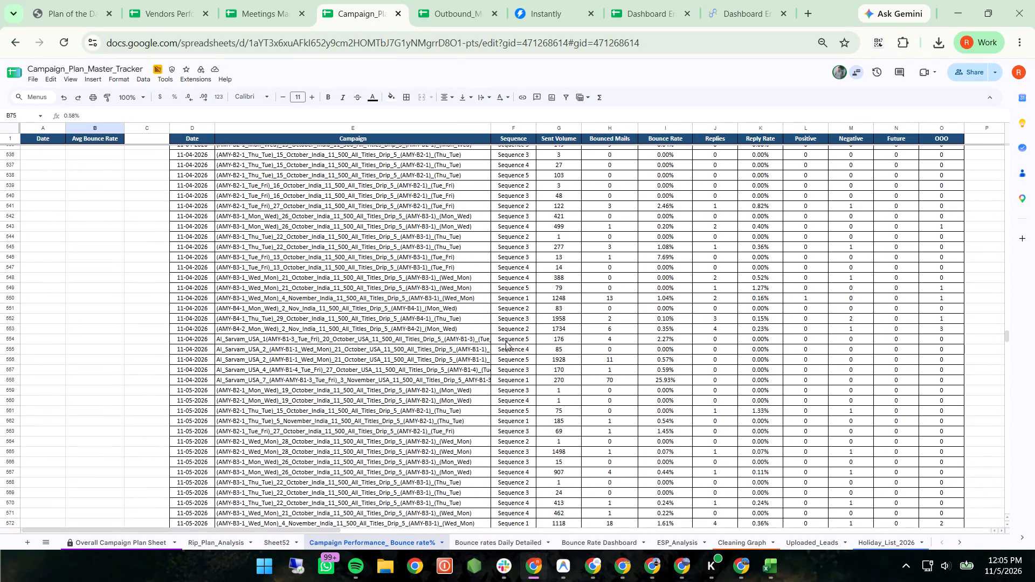
pyautogui.scroll(-2, 506, 341)
pyautogui.scroll(1, 506, 341)
pyautogui.scroll(1, 547, 288)
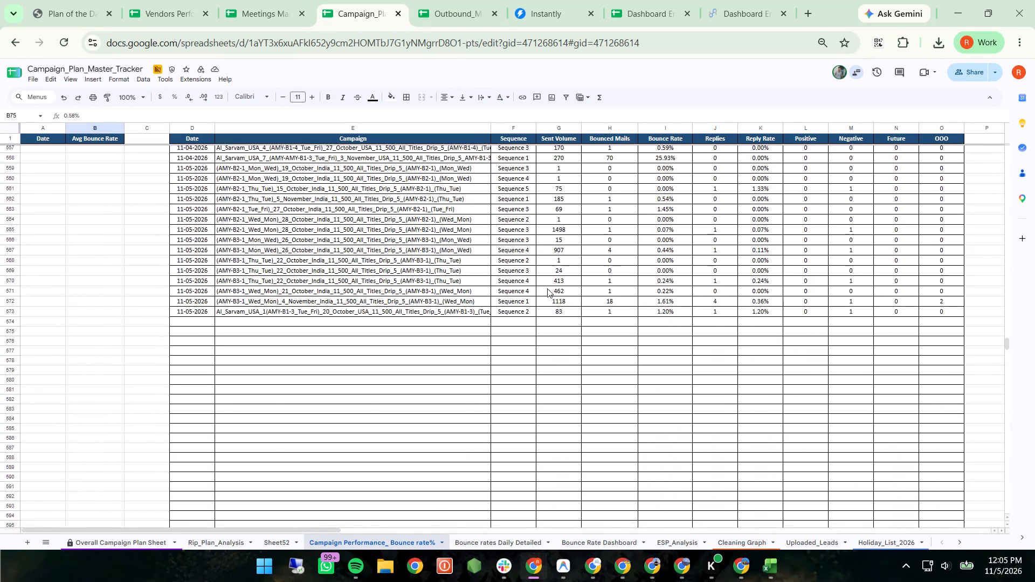
pyautogui.scroll(5, 547, 288)
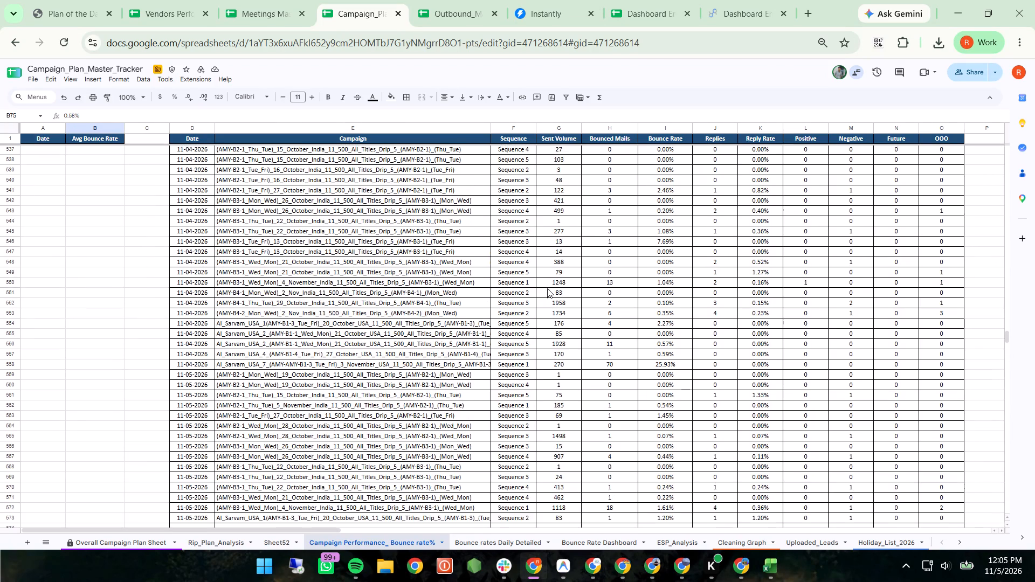
pyautogui.scroll(2, 547, 288)
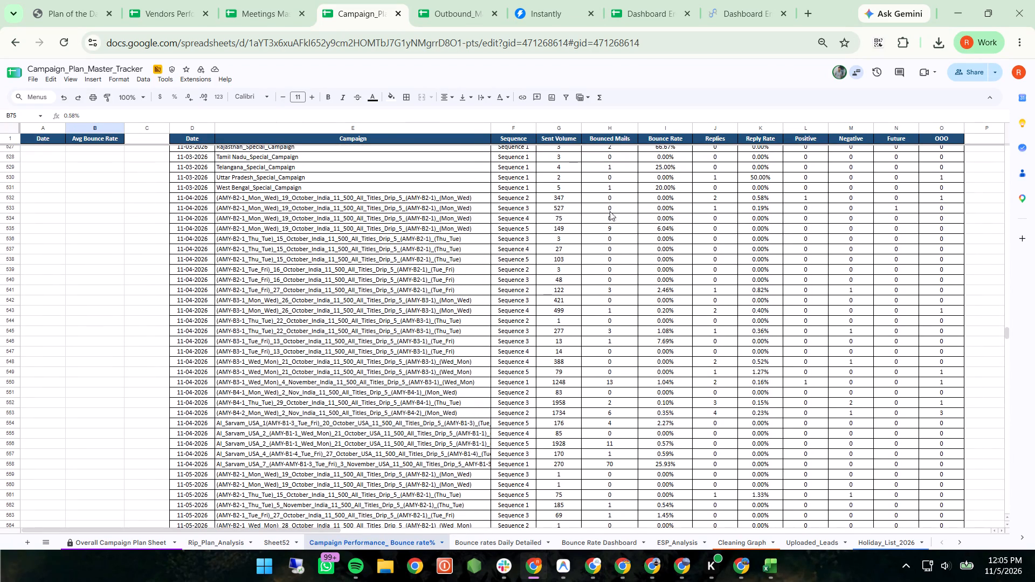
pyautogui.click(606, 210)
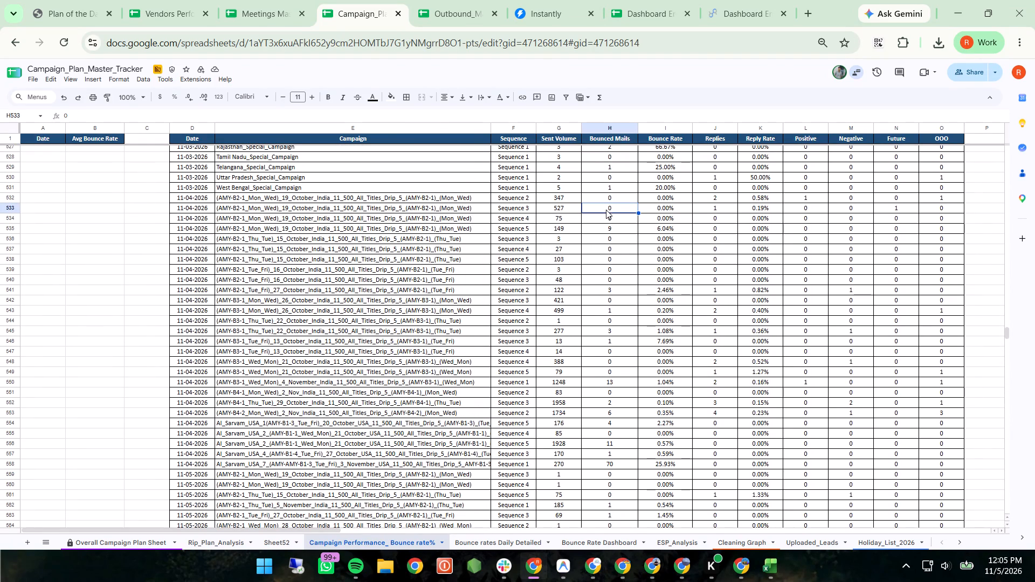
pyautogui.hotkey('shift', 'Down')
pyautogui.hotkey('shift', 'Down')
pyautogui.hotkey('shift', 'Down')
pyautogui.hotkey('shift', 'Down')
pyautogui.hotkey('shift', 'Down')
pyautogui.hotkey('shift', 'Down')
pyautogui.hotkey('shift', 'Down')
pyautogui.hotkey('shift', 'Down')
pyautogui.hotkey('shift', 'Down')
pyautogui.hotkey('shift', 'Down')
pyautogui.hotkey('shift', 'Down')
pyautogui.hotkey('shift', 'Down')
pyautogui.hotkey('shift', 'Down')
pyautogui.hotkey('shift', 'Down')
pyautogui.hotkey('shift', 'Down')
pyautogui.hotkey('shift', 'Down')
pyautogui.hotkey('shift', 'Down')
pyautogui.hotkey('shift', 'Down')
pyautogui.hotkey('shift', 'Down')
pyautogui.hotkey('shift', 'Down')
pyautogui.hotkey('shift', 'Down')
pyautogui.hotkey('shift', 'Down')
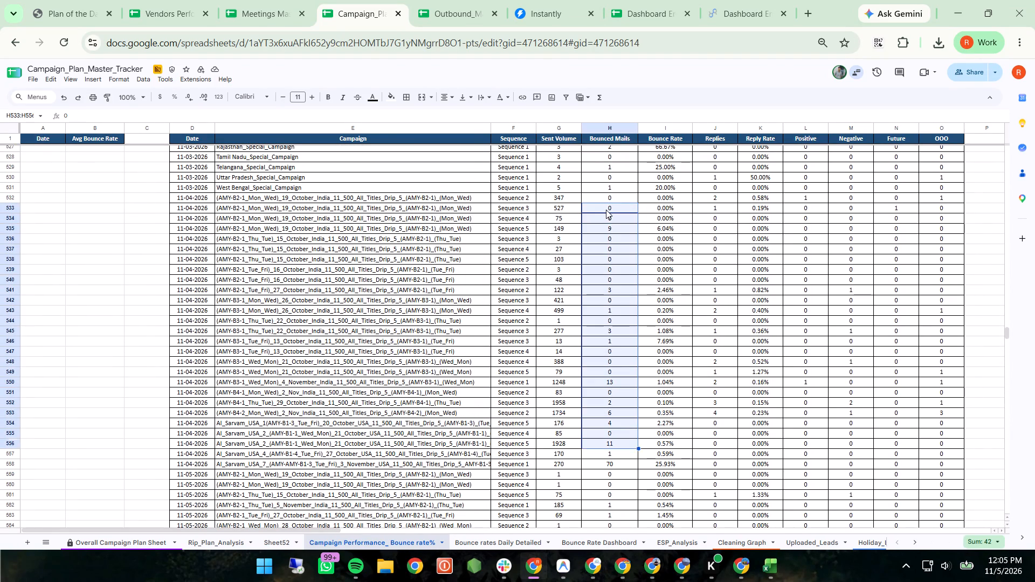
pyautogui.hotkey('shift', 'Down')
pyautogui.hotkey('shift', 'Down')
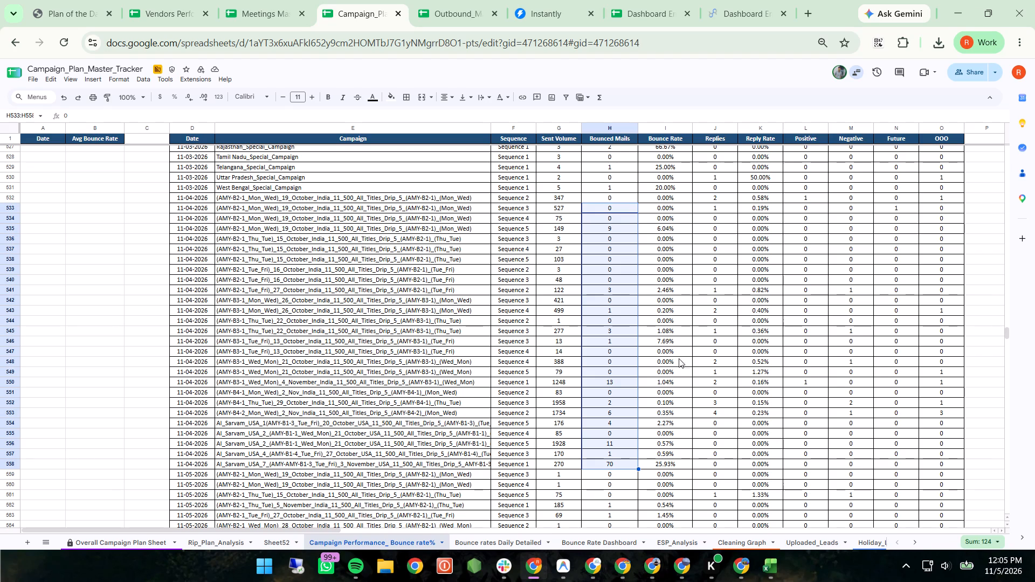
# Set the Bounced Mails of the 11-04-2026 AI_Sarvam_USA_7 campaign to 14 in cell H558.
pyautogui.click(616, 463)
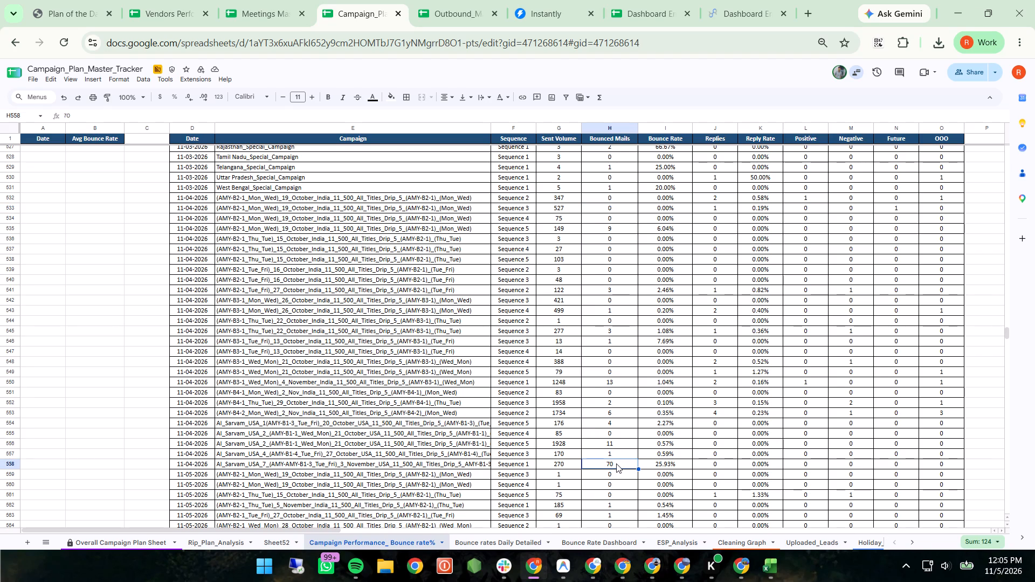
pyautogui.press('BackSpace')
pyautogui.write('30')
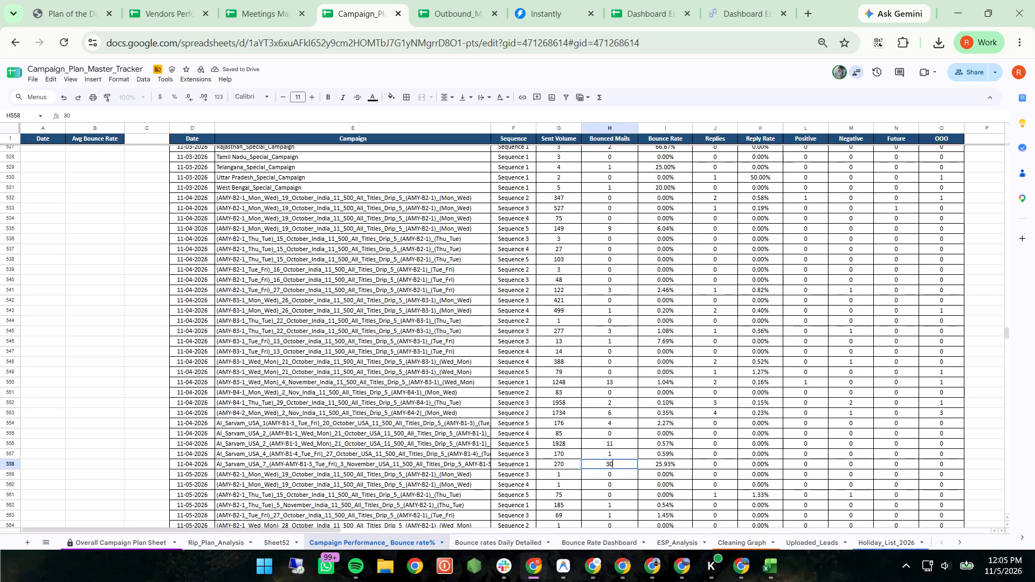
pyautogui.press('BackSpace')
pyautogui.press('BackSpace')
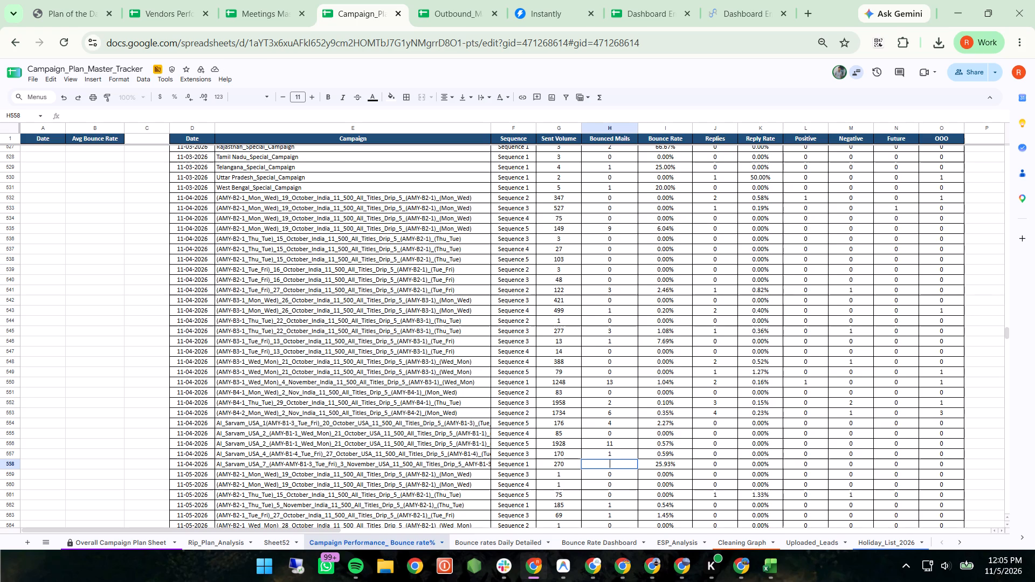
pyautogui.write('14')
pyautogui.press('Return')
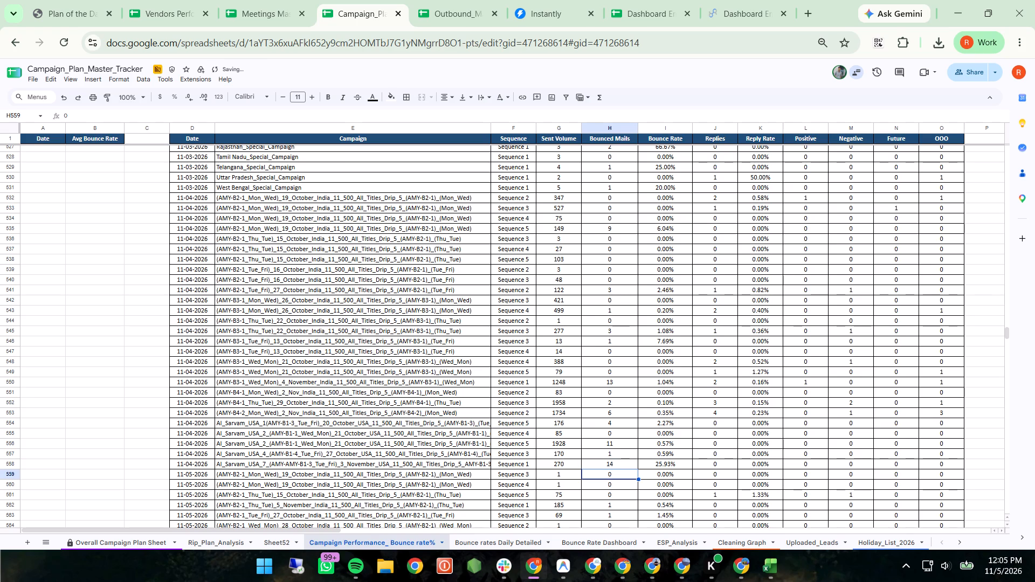
# Check the sum of Bounced Mails from H558 back up to H531.
pyautogui.press('Up')
pyautogui.hotkey('shift', 'Up')
pyautogui.hotkey('shift', 'Up')
pyautogui.hotkey('shift', 'Up')
pyautogui.hotkey('shift', 'Up')
pyautogui.hotkey('shift', 'Up')
pyautogui.hotkey('shift', 'Up')
pyautogui.hotkey('shift', 'Up')
pyautogui.hotkey('shift', 'Up')
pyautogui.hotkey('shift', 'Up')
pyautogui.hotkey('shift', 'Up')
pyautogui.hotkey('shift', 'Up')
pyautogui.hotkey('shift', 'Up')
pyautogui.hotkey('shift', 'Up')
pyautogui.hotkey('shift', 'Up')
pyautogui.hotkey('shift', 'Up')
pyautogui.hotkey('shift', 'Up')
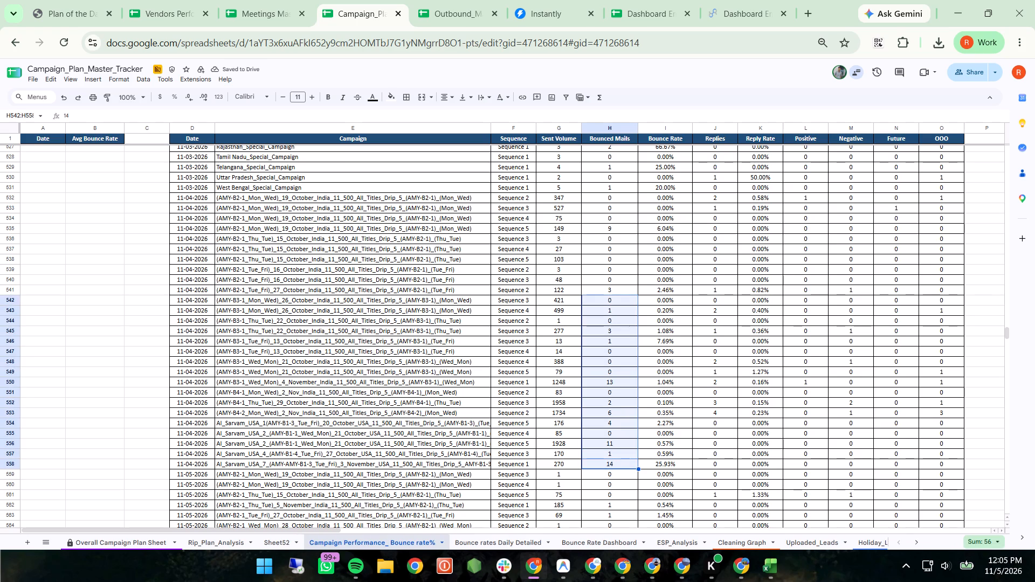
pyautogui.hotkey('shift', 'Up')
pyautogui.hotkey('shift', 'Up')
pyautogui.hotkey('shift', 'Up')
pyautogui.hotkey('shift', 'Up')
pyautogui.hotkey('shift', 'Up')
pyautogui.hotkey('shift', 'Up')
pyautogui.hotkey('shift', 'Up')
pyautogui.hotkey('shift', 'Up')
pyautogui.hotkey('shift', 'Up')
pyautogui.hotkey('shift', 'Up')
pyautogui.hotkey('shift', 'Up')
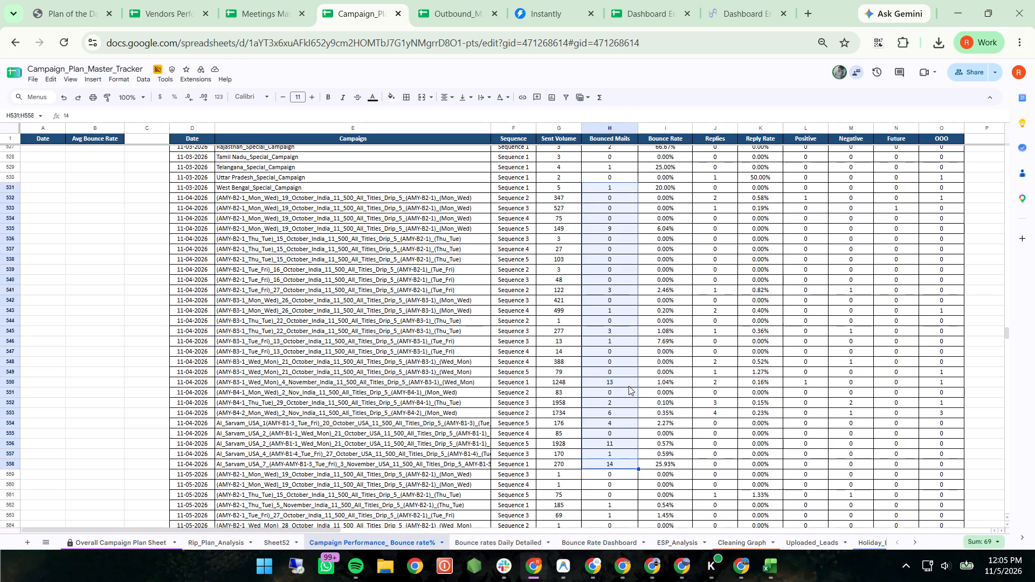
# Set the Bounced Mails of the 11-04-2026 Sequence 4 row for (AMY-B3-1_Wed_Mon)_21_October_India to 9 in cell H548.
pyautogui.click(612, 363)
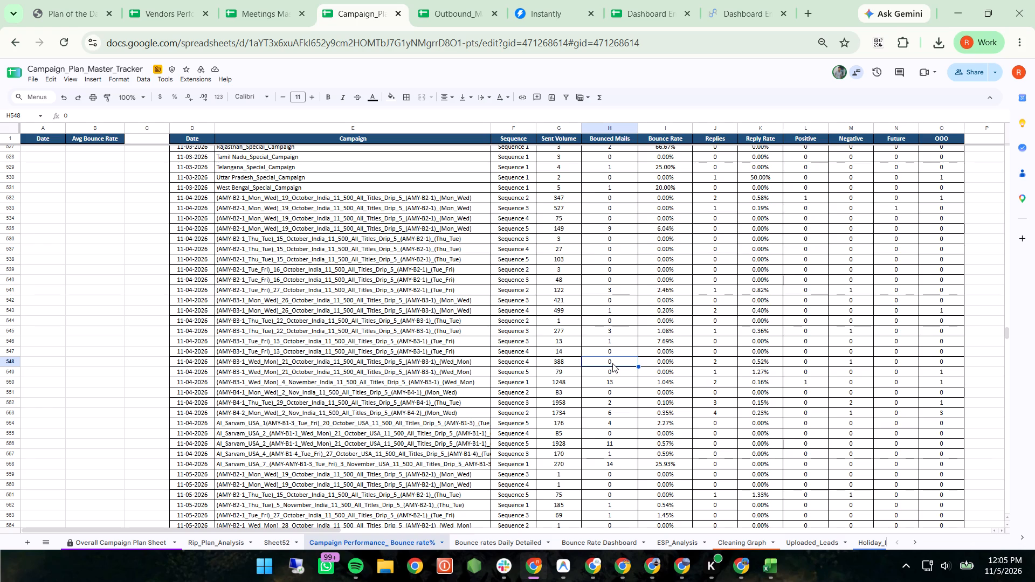
pyautogui.press('BackSpace')
pyautogui.press('9')
pyautogui.press('Return')
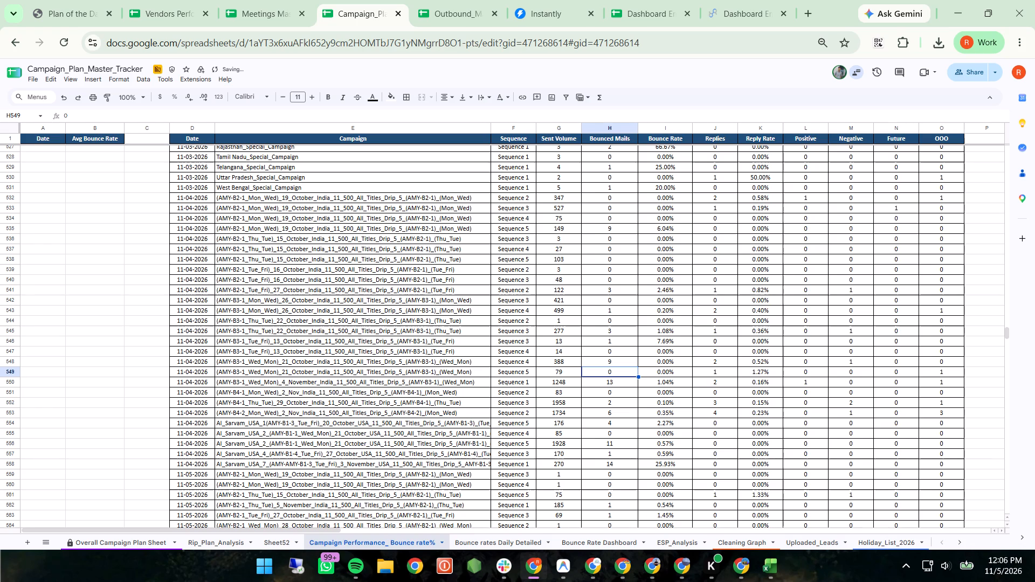
# On the Bounce Rate Dashboard sheet, copy the formatting of the Sarvam_AI_Campaign_India_4 row, Q106:AD106, onto rows 107 to 109 of the campaign-by-bounce-type table.
pyautogui.click(488, 543)
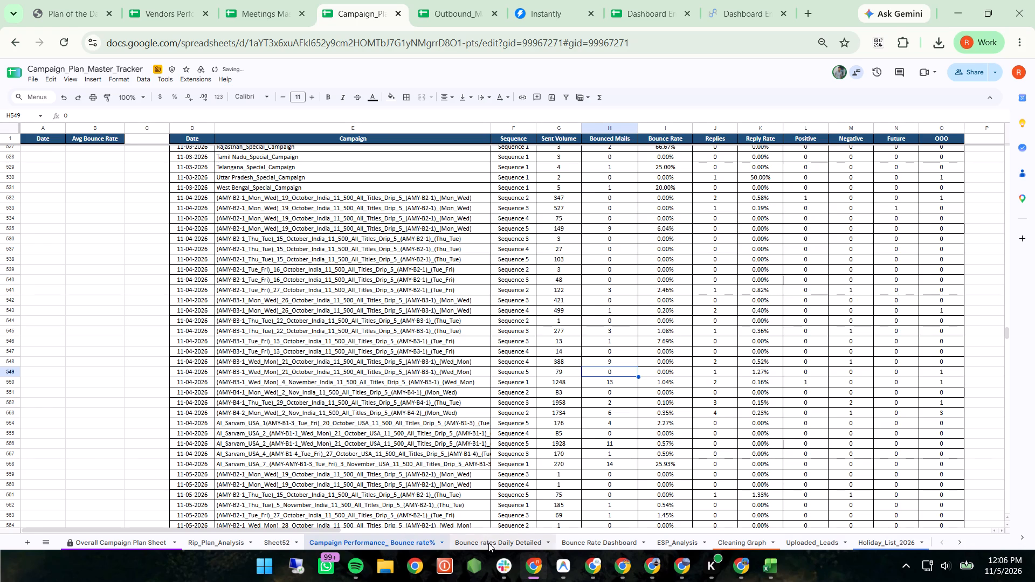
pyautogui.click(568, 538)
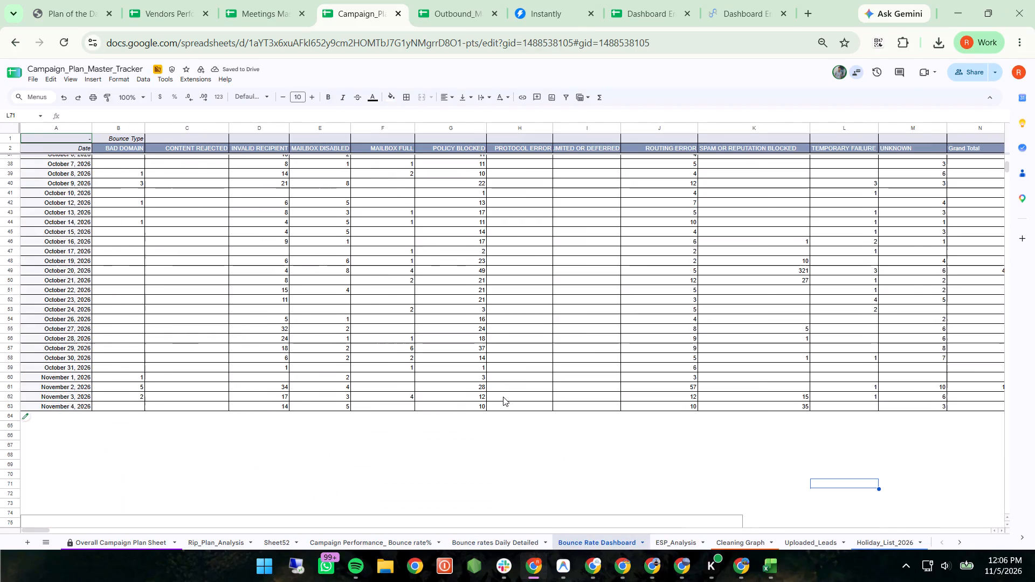
pyautogui.hscroll(-7, 503, 397)
pyautogui.scroll(-4, 503, 397)
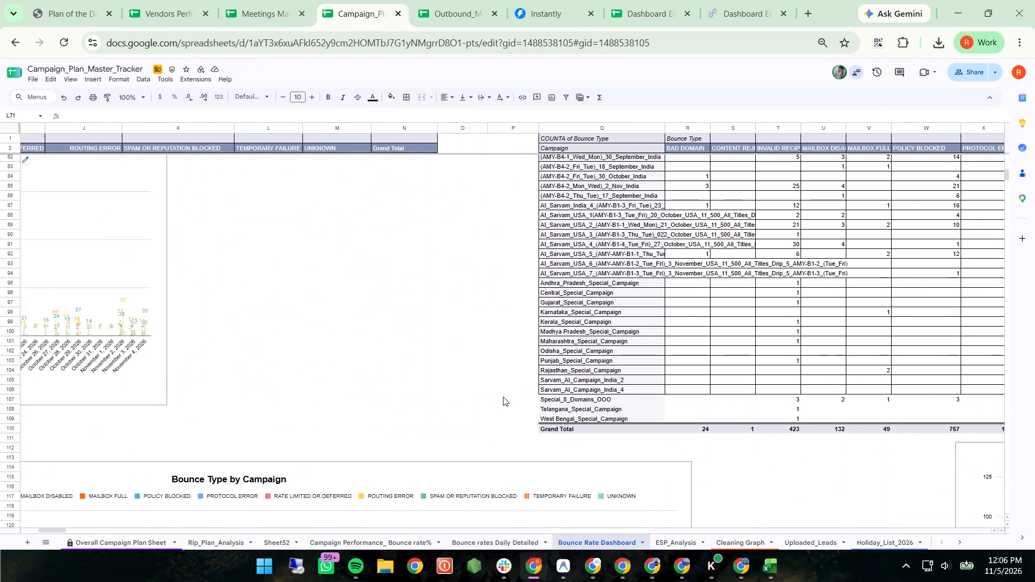
pyautogui.scroll(-1, 503, 397)
pyautogui.click(578, 361)
pyautogui.hscroll(-4, 578, 361)
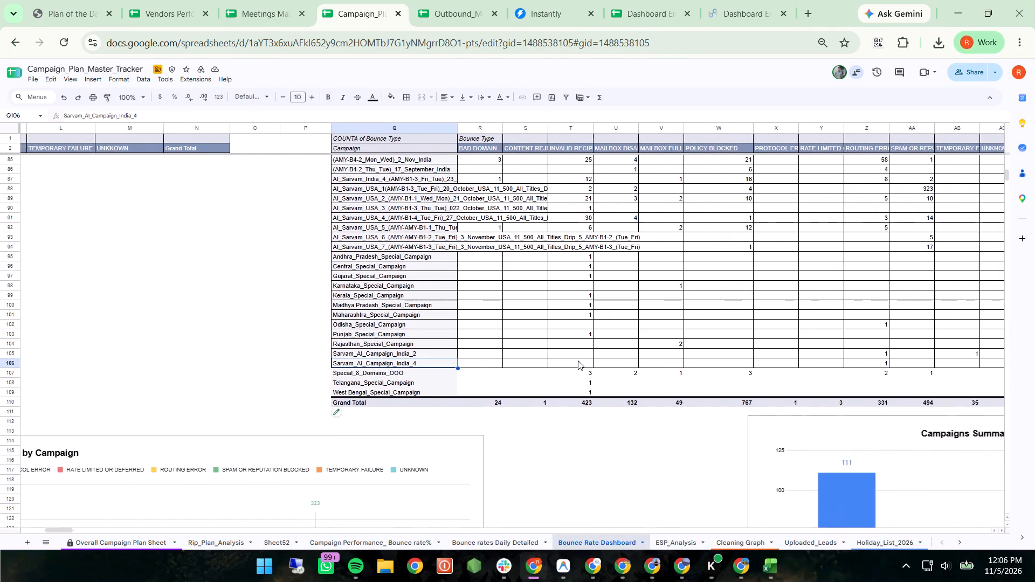
pyautogui.hscroll(-2, 578, 361)
pyautogui.hscroll(1, 578, 361)
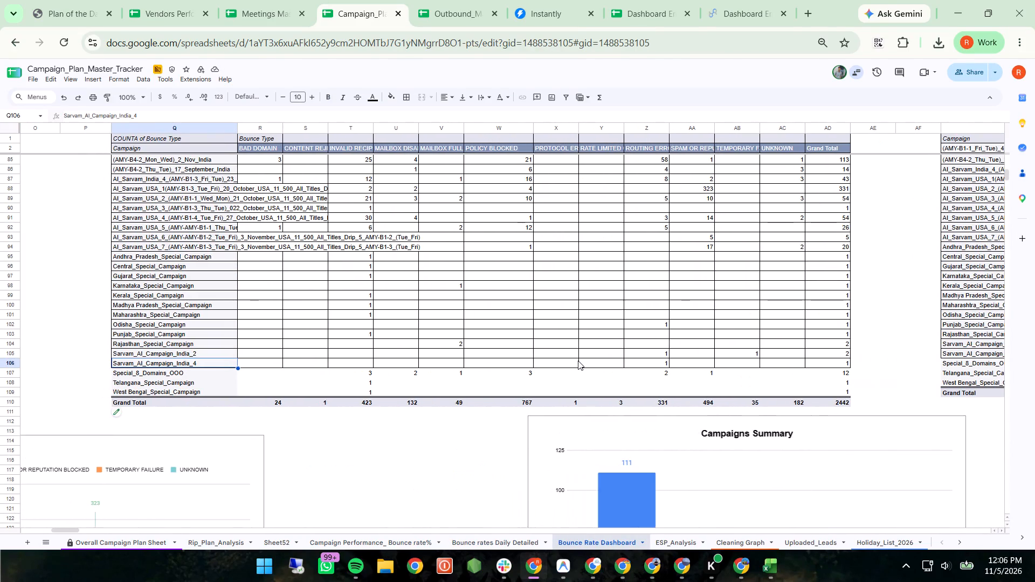
pyautogui.hotkey('shift', 'Right')
pyautogui.hotkey('shift', 'Right')
pyautogui.hotkey('shift', 'Right')
pyautogui.hotkey('shift', 'Right')
pyautogui.hotkey('shift', 'Right')
pyautogui.hotkey('shift', 'Right')
pyautogui.hotkey('shift', 'Right')
pyautogui.hotkey('shift', 'Right')
pyautogui.hotkey('shift', 'Right')
pyautogui.hotkey('shift', 'Right')
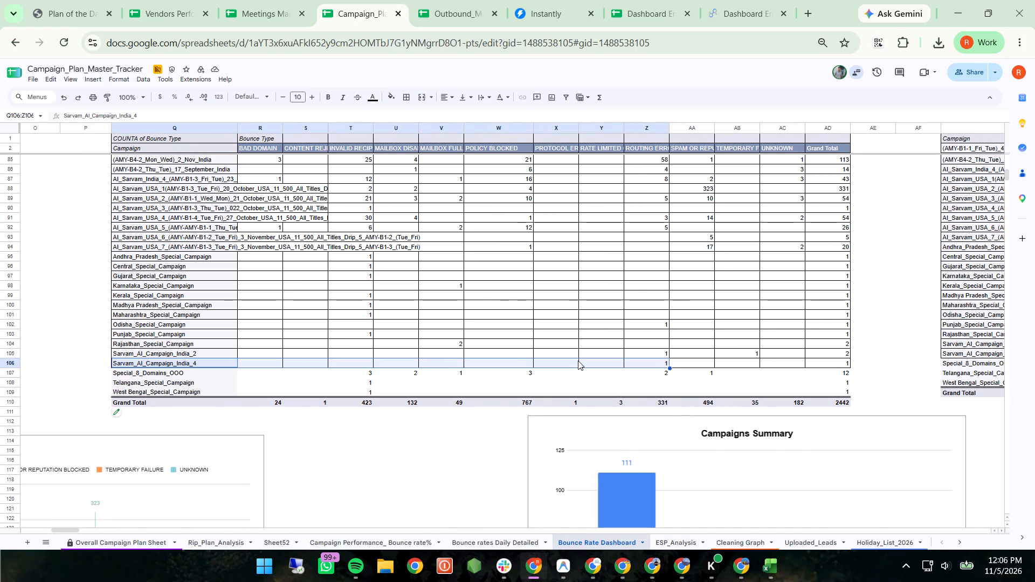
pyautogui.hotkey('shift', 'Right')
pyautogui.hotkey('shift', 'Right')
pyautogui.hotkey('shift', 'Right')
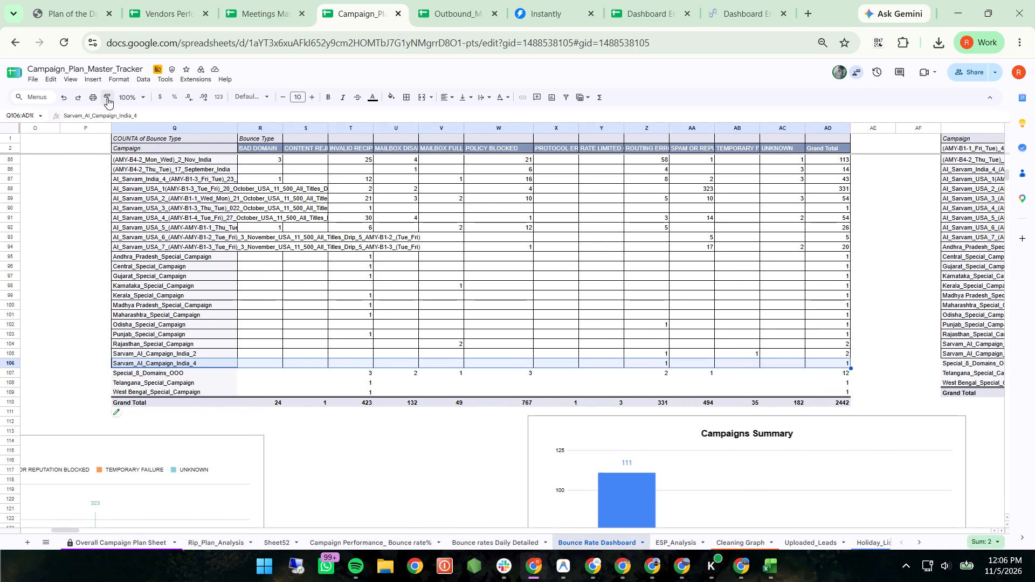
pyautogui.click(102, 95)
pyautogui.moveTo(141, 376); pyautogui.dragTo(143, 389)
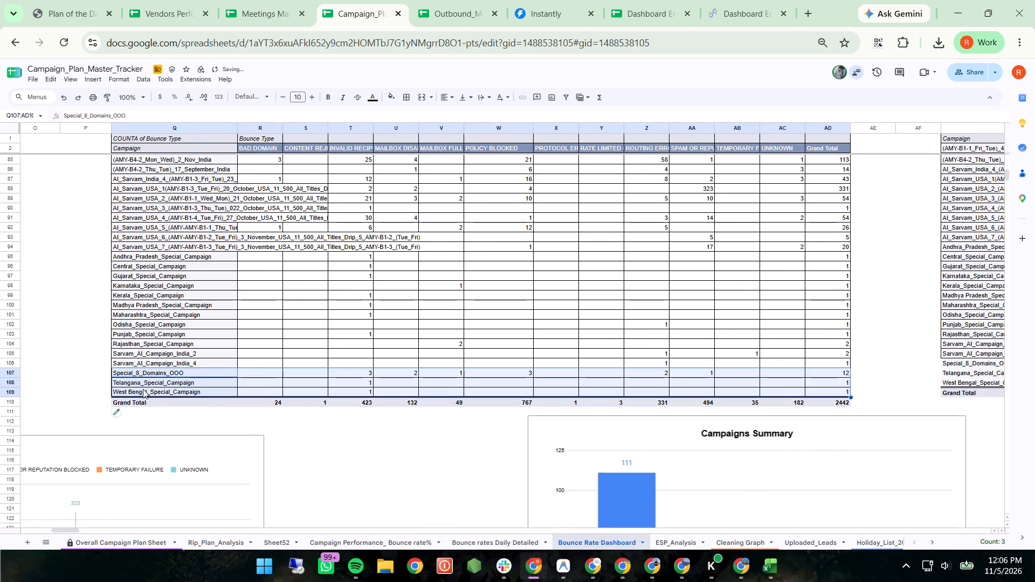
pyautogui.click(18, 385)
pyautogui.click(53, 381)
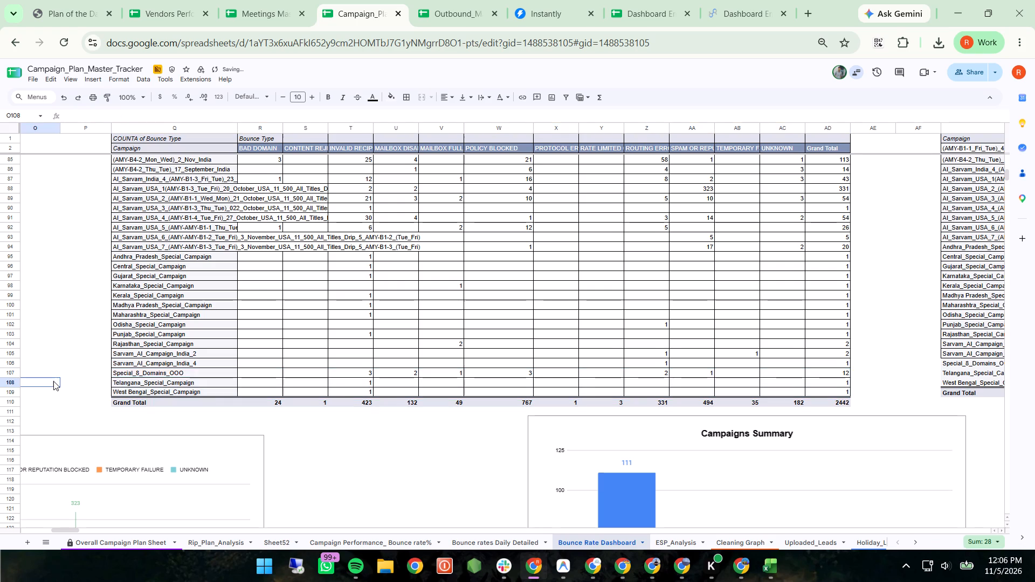
# Copy the formatting of the Sarvam_AI_Campaign_India_4 row, AG105:AH105, onto rows 106 to 108 of the campaign bounce count table.
pyautogui.hscroll(-5, 53, 381)
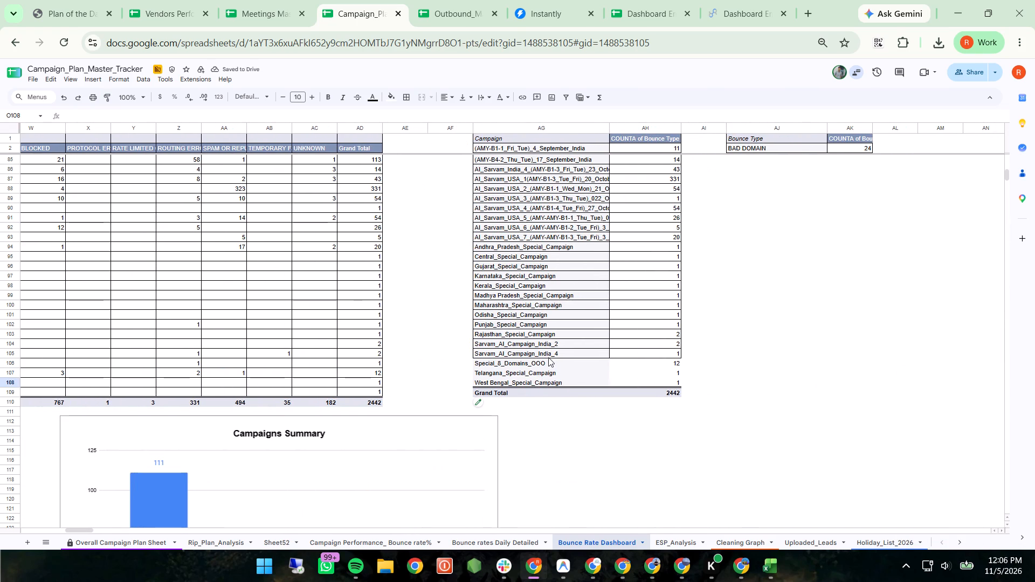
pyautogui.click(541, 354)
pyautogui.hotkey('shift', 'Right')
pyautogui.hotkey('shift', 'Right')
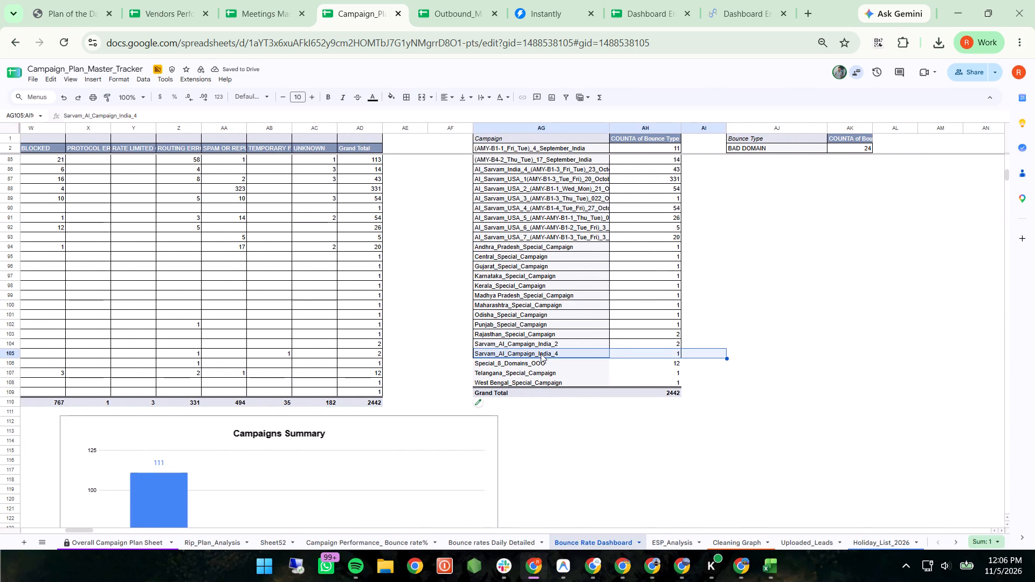
pyautogui.hotkey('shift', 'Left')
pyautogui.click(101, 96)
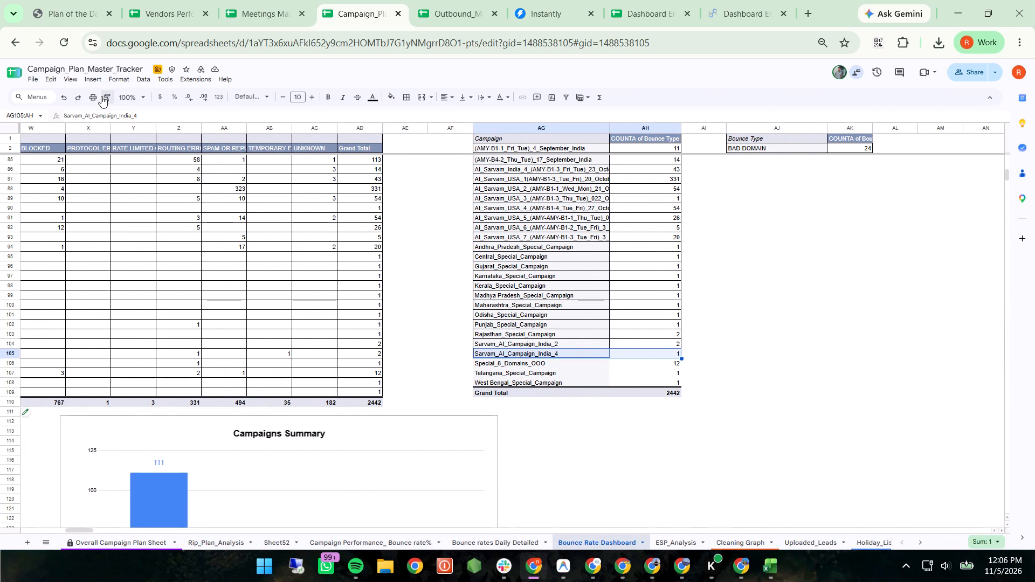
pyautogui.moveTo(531, 362); pyautogui.dragTo(531, 380)
pyautogui.click(767, 329)
# Look over the dashboard's Bounce Type and Campaign Summary tables and examine the latest dates in the bounce-type-by-date table.
pyautogui.scroll(3, 767, 329)
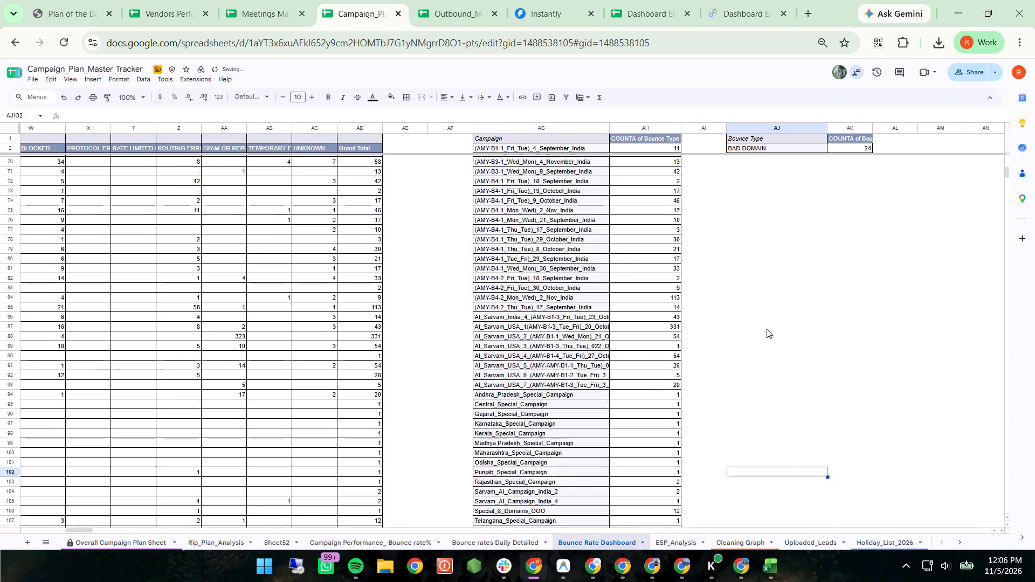
pyautogui.scroll(6, 767, 329)
pyautogui.hscroll(-12, 767, 329)
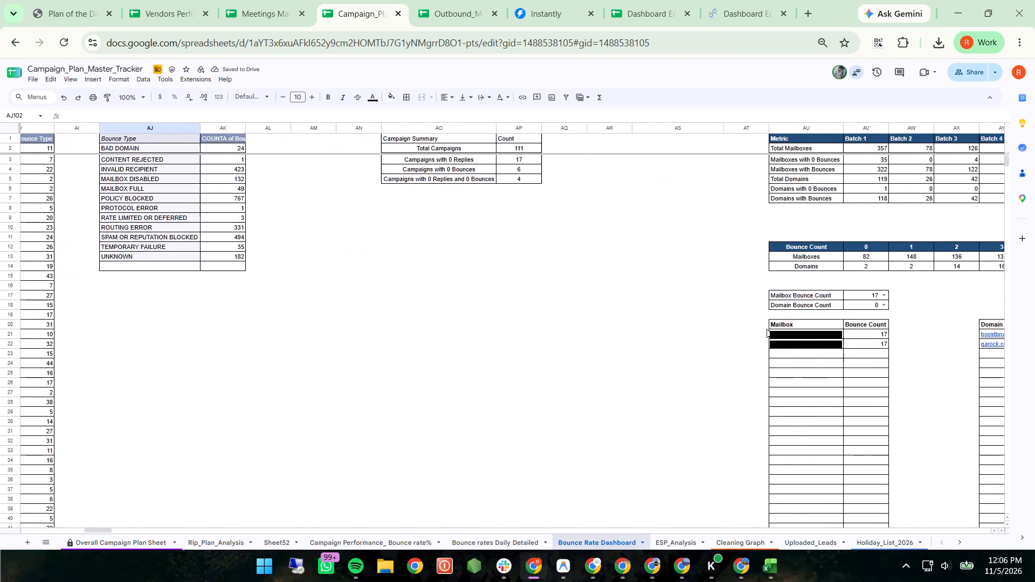
pyautogui.hscroll(-3, 767, 329)
pyautogui.hscroll(15, 767, 329)
pyautogui.scroll(-2, 767, 329)
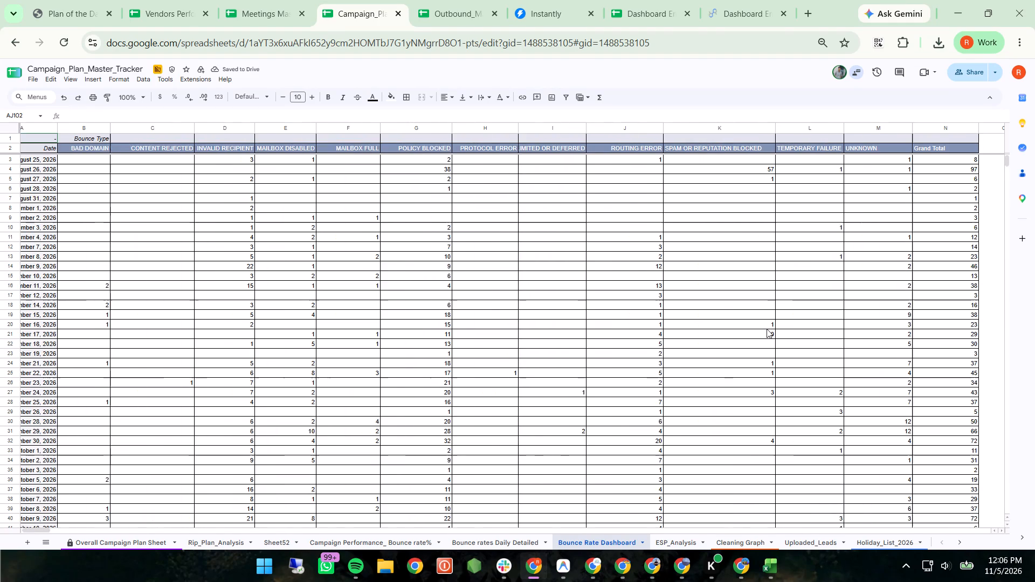
pyautogui.scroll(-4, 767, 329)
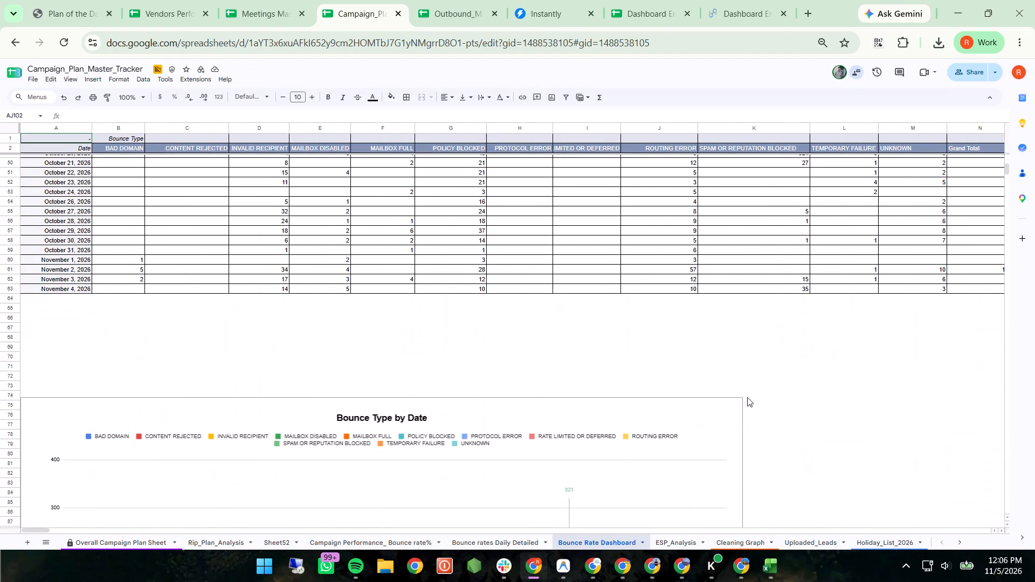
# Download the Bounce Type by Date chart on the Bounce Rate Dashboard sheet as a PNG image.
pyautogui.click(709, 446)
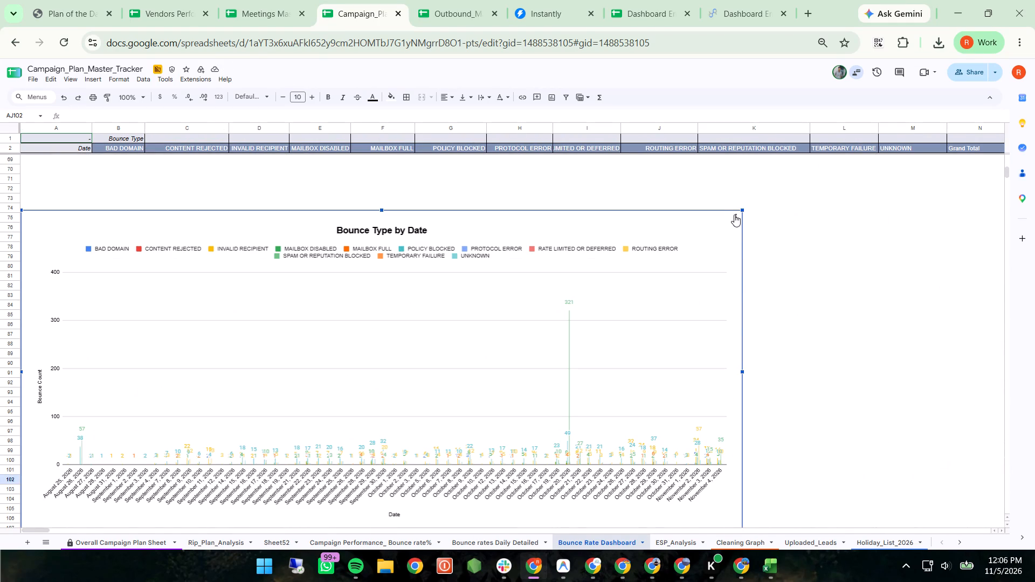
pyautogui.click(734, 214)
pyautogui.click(762, 231)
pyautogui.click(780, 261)
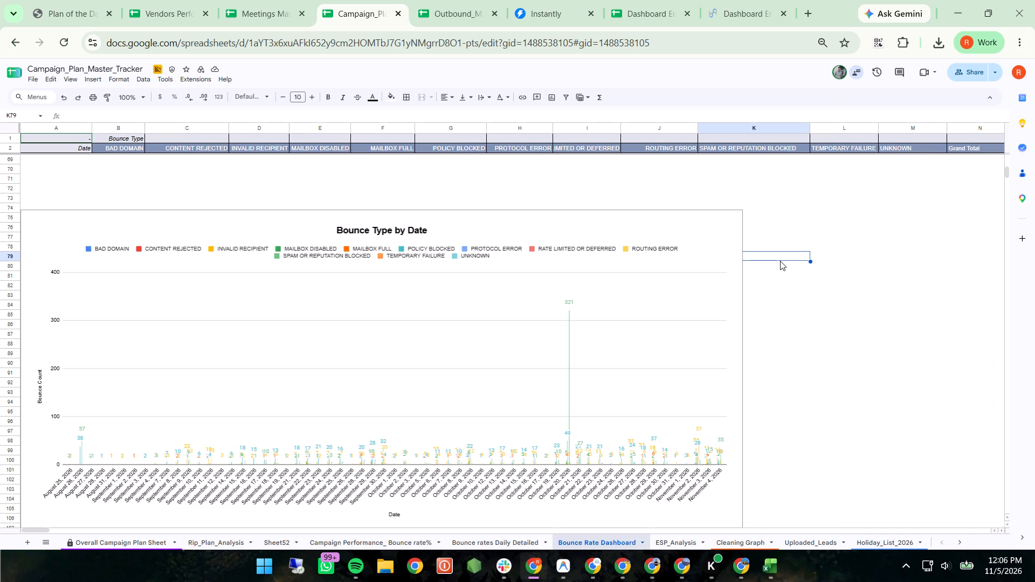
pyautogui.click(716, 234)
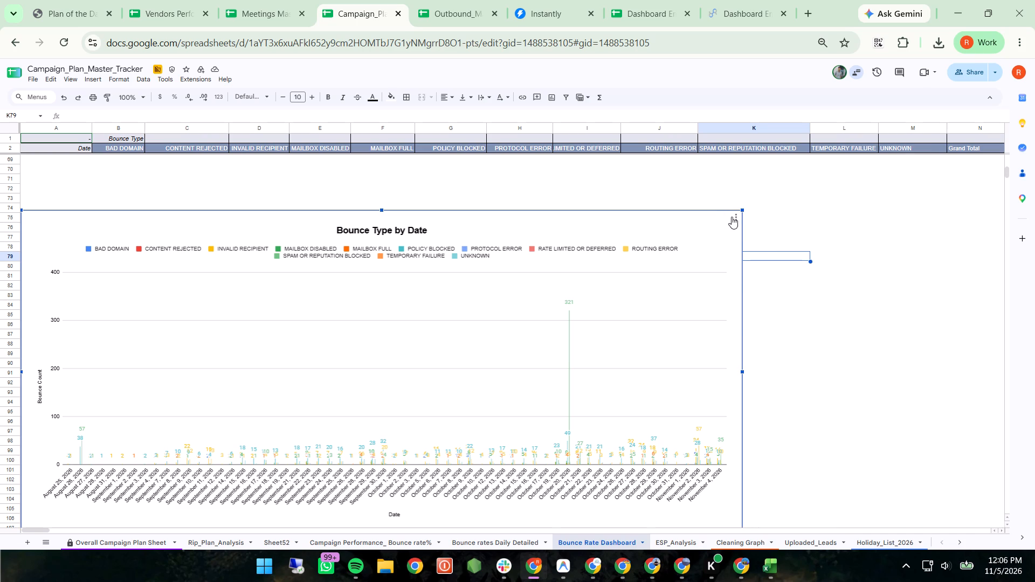
pyautogui.click(732, 217)
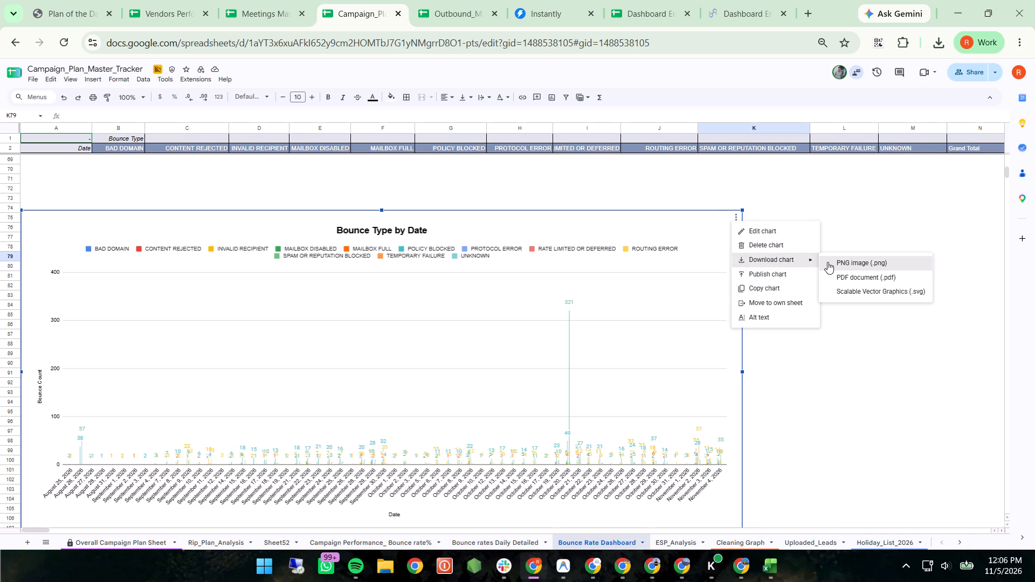
pyautogui.click(831, 262)
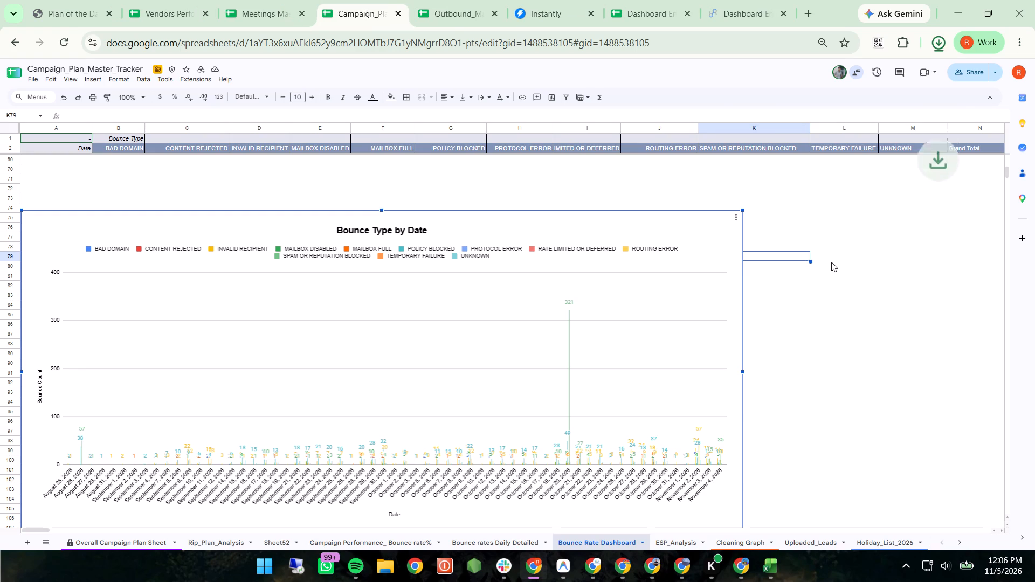
# Download the Bounce Type by Campaign chart as a PNG image.
pyautogui.scroll(-3, 831, 262)
pyautogui.click(602, 383)
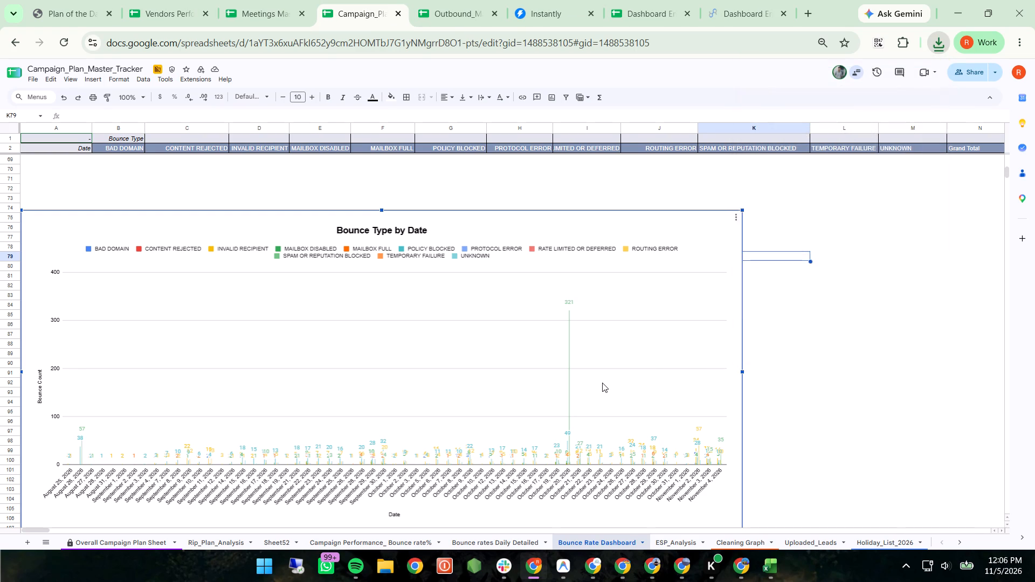
pyautogui.scroll(-3, 602, 383)
pyautogui.hscroll(-4, 602, 383)
pyautogui.scroll(-1, 602, 383)
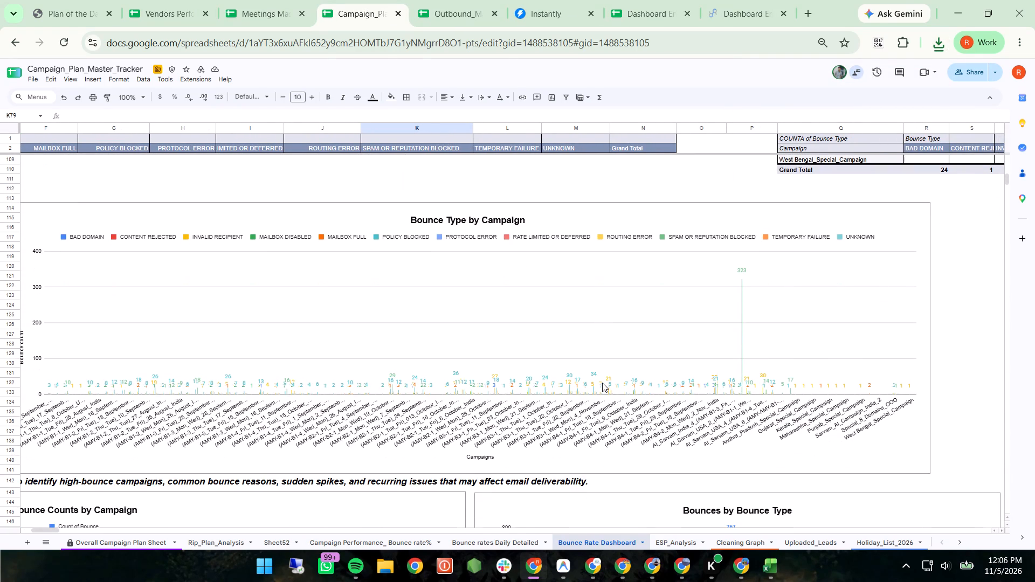
pyautogui.scroll(-1, 602, 383)
pyautogui.click(883, 235)
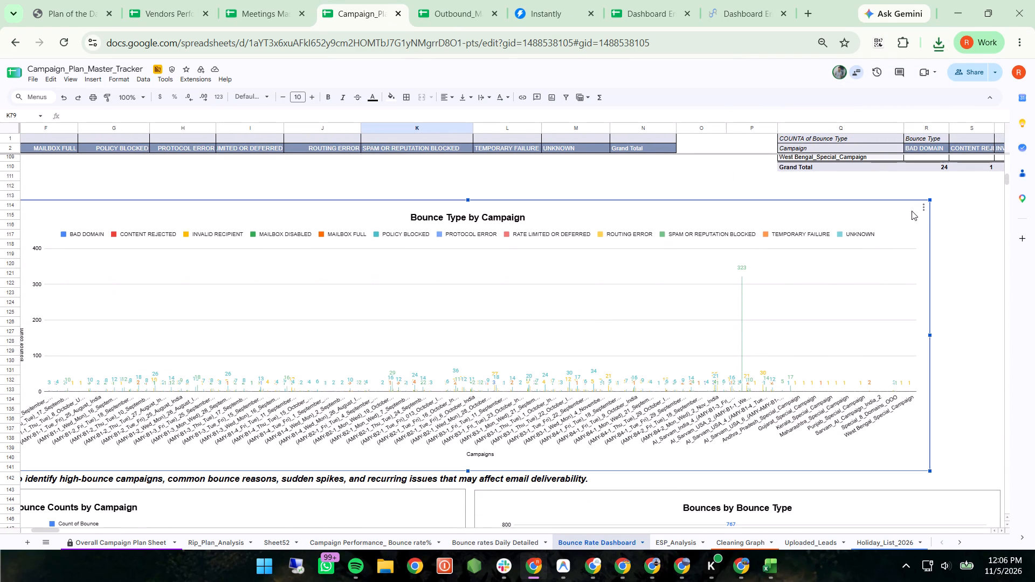
pyautogui.moveTo(922, 211); pyautogui.dragTo(942, 245)
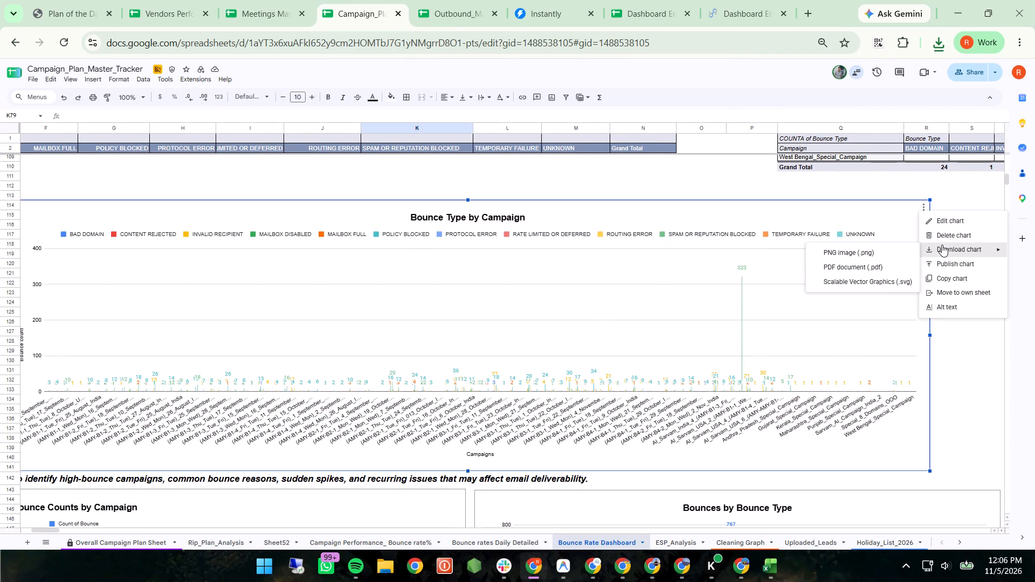
pyautogui.click(891, 251)
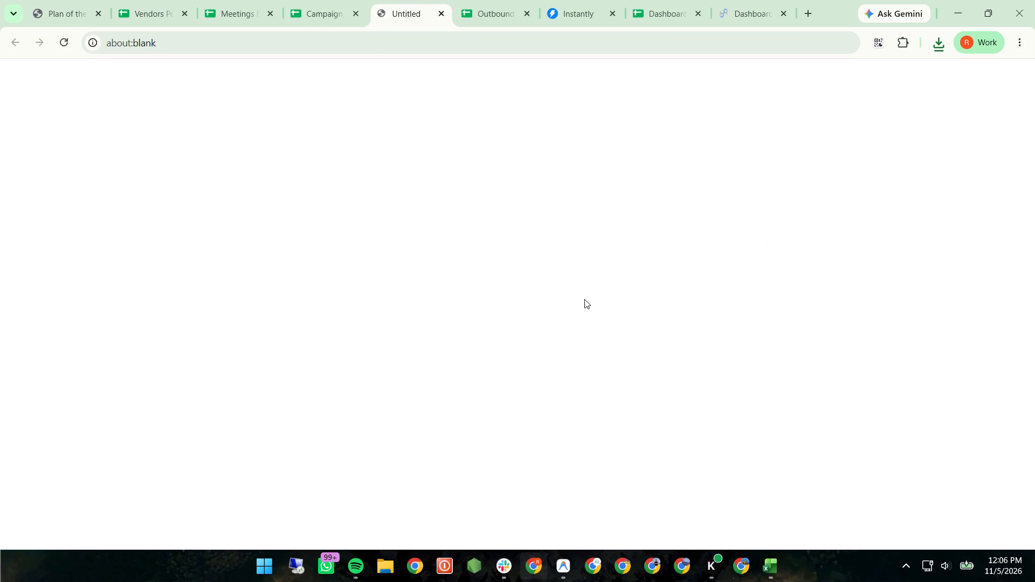
# Download the Bounce Counts by Campaign chart as a PNG image.
pyautogui.scroll(-3, 584, 299)
pyautogui.hscroll(4, 584, 299)
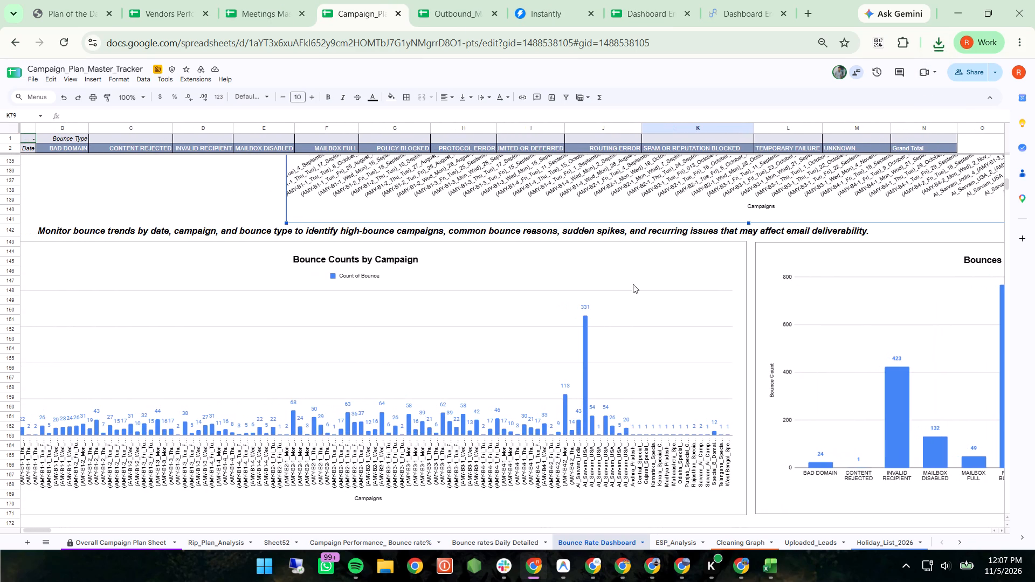
pyautogui.click(706, 266)
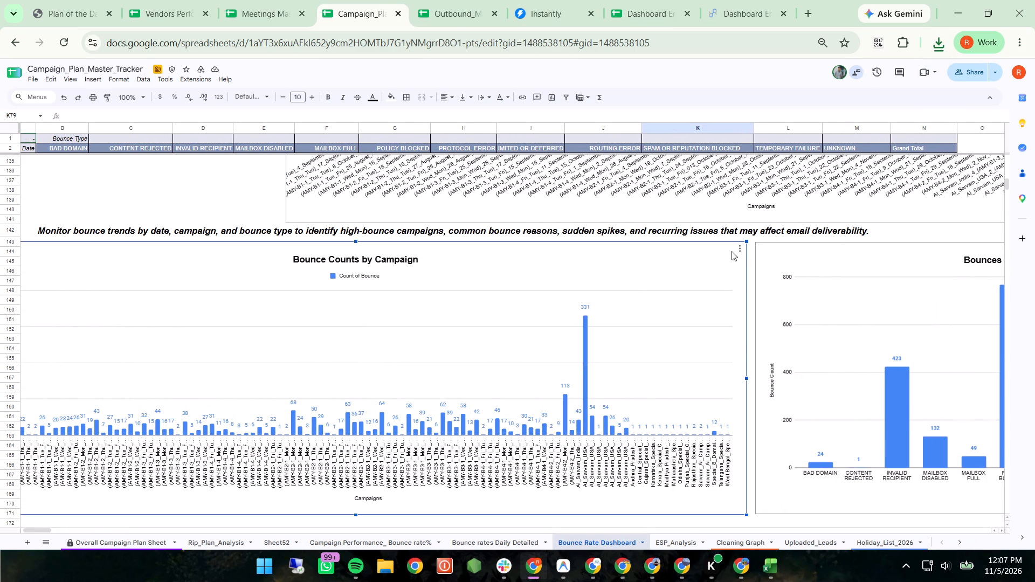
pyautogui.click(739, 250)
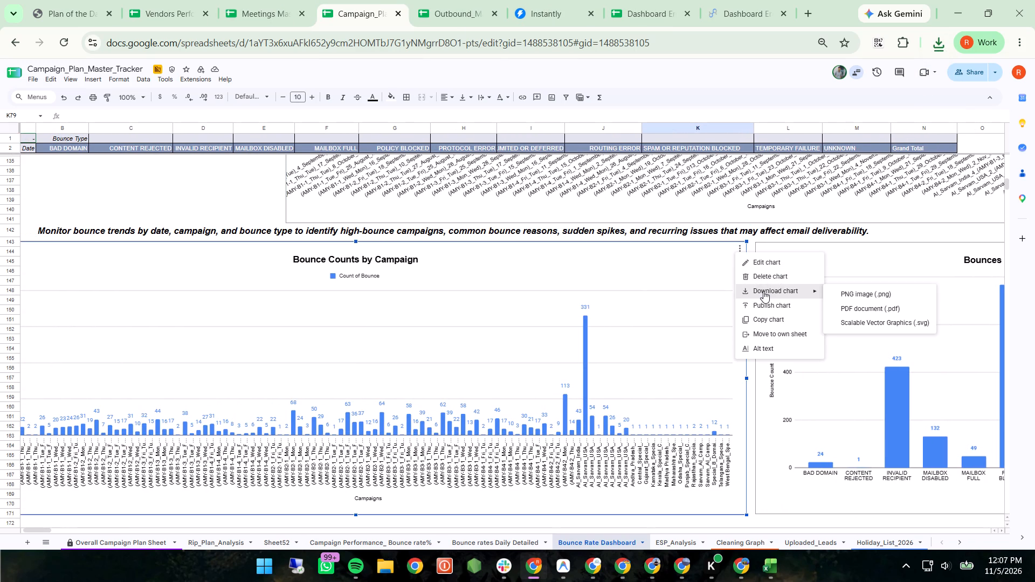
pyautogui.click(859, 290)
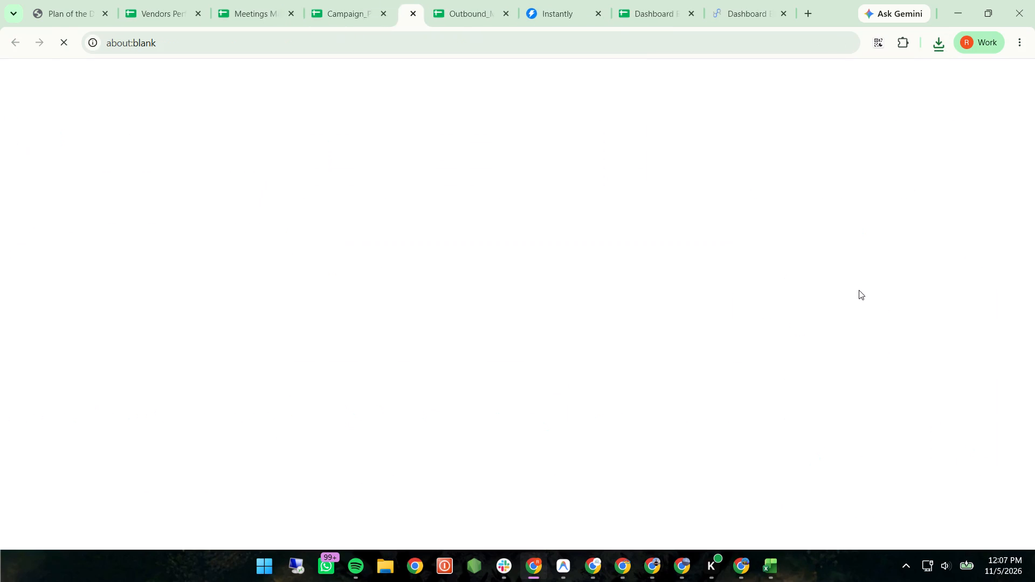
# Download the Bounces by Bounce Type chart as a PNG image.
pyautogui.hscroll(-3, 859, 290)
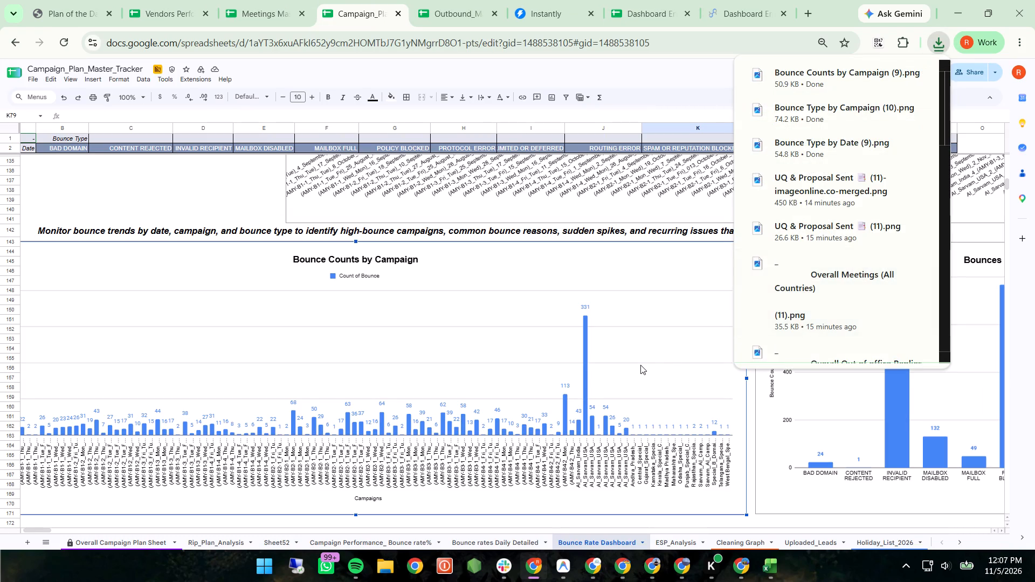
pyautogui.click(640, 365)
pyautogui.hscroll(-6, 640, 365)
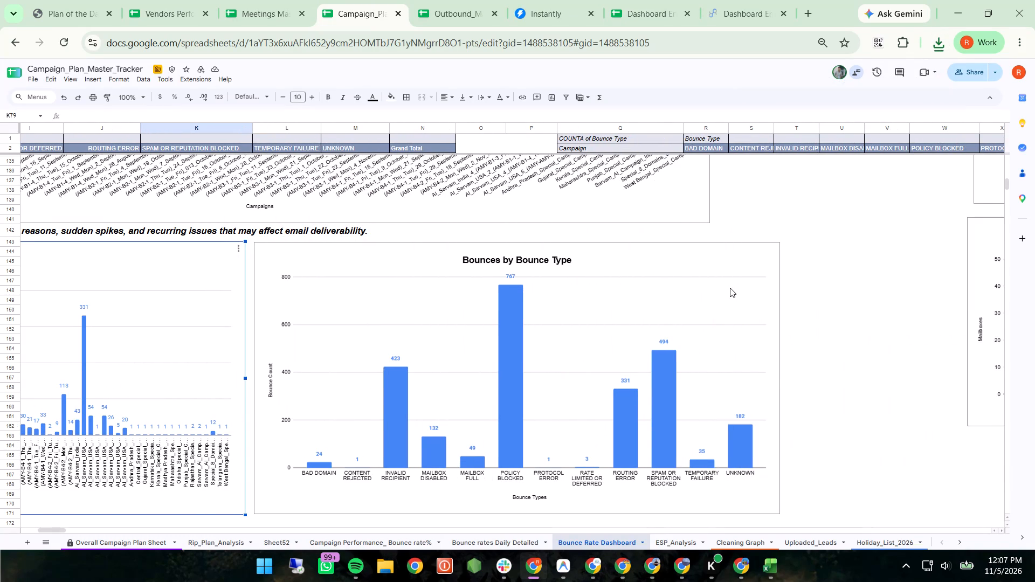
pyautogui.click(730, 288)
pyautogui.moveTo(772, 250); pyautogui.dragTo(791, 276)
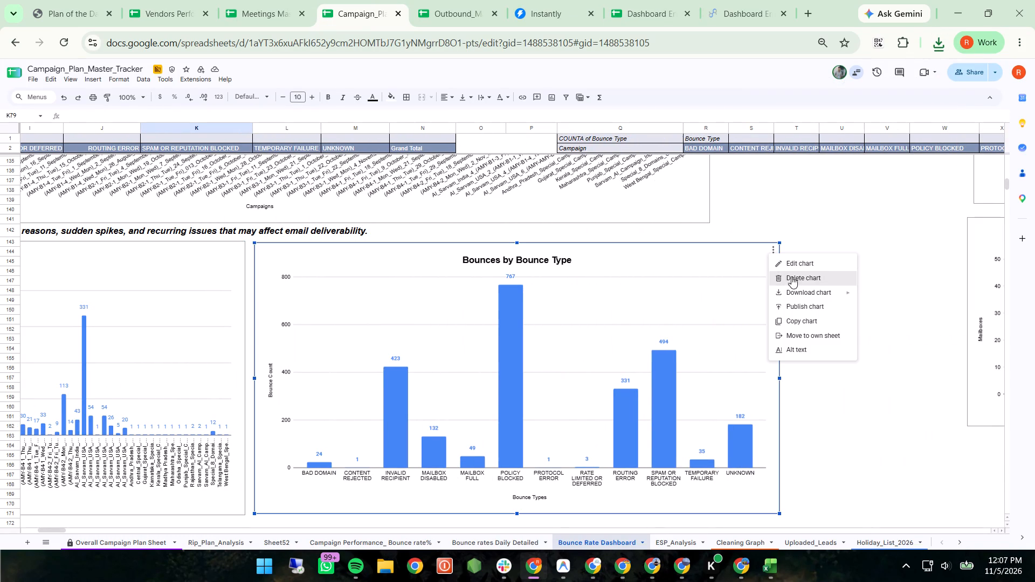
pyautogui.moveTo(791, 276); pyautogui.dragTo(801, 291)
pyautogui.click(866, 293)
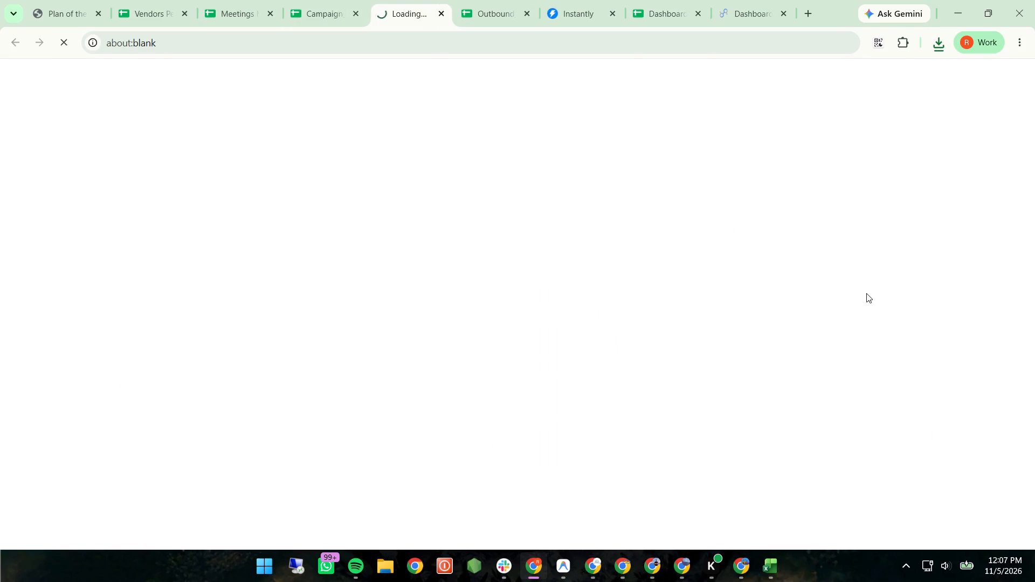
# Download the Campaigns Summary chart, located below the campaign-by-bounce-type table, as a PNG image.
pyautogui.hscroll(-4, 866, 293)
pyautogui.scroll(1, 866, 293)
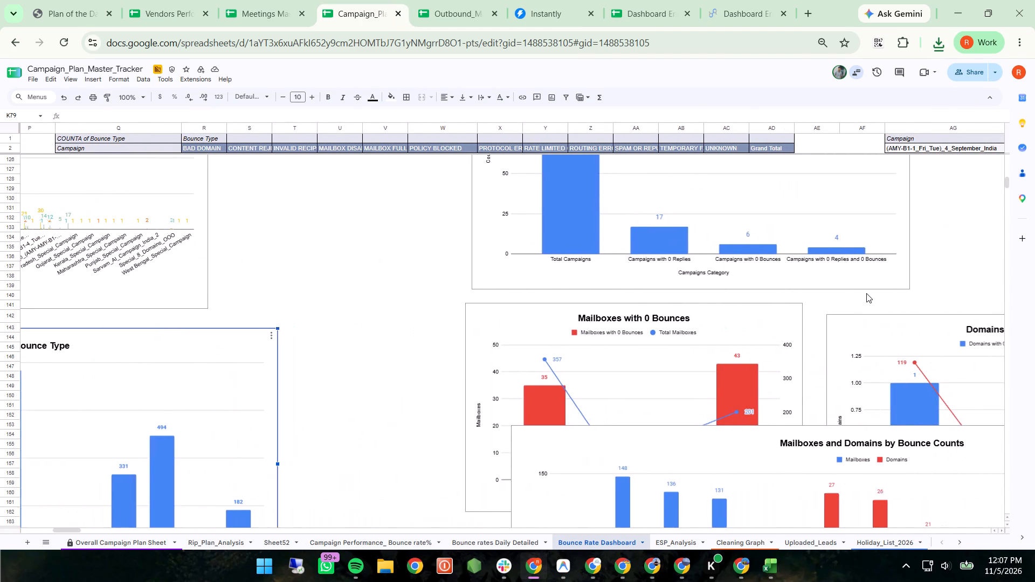
pyautogui.scroll(3, 866, 293)
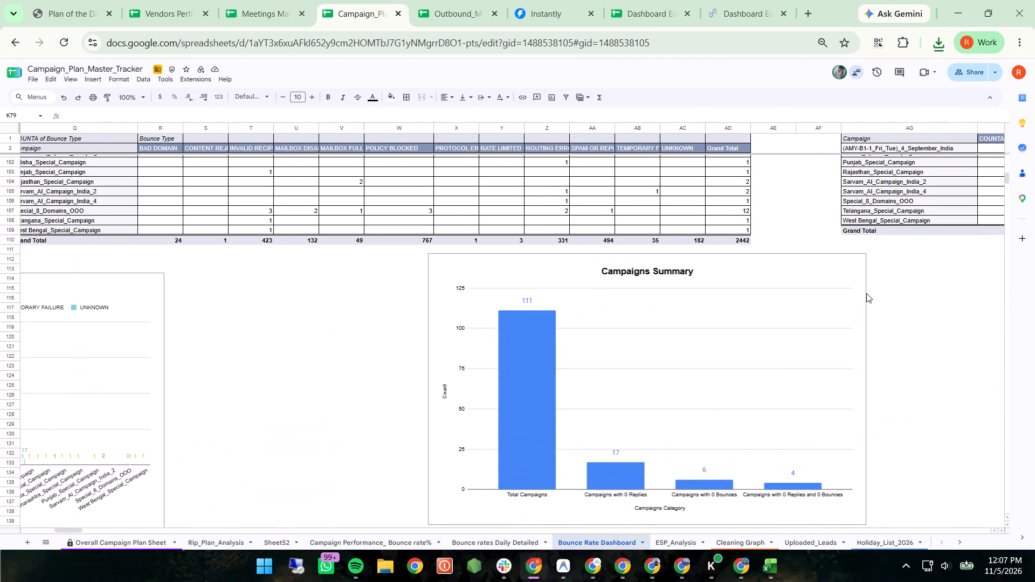
pyautogui.click(838, 270)
pyautogui.moveTo(857, 264); pyautogui.dragTo(884, 294)
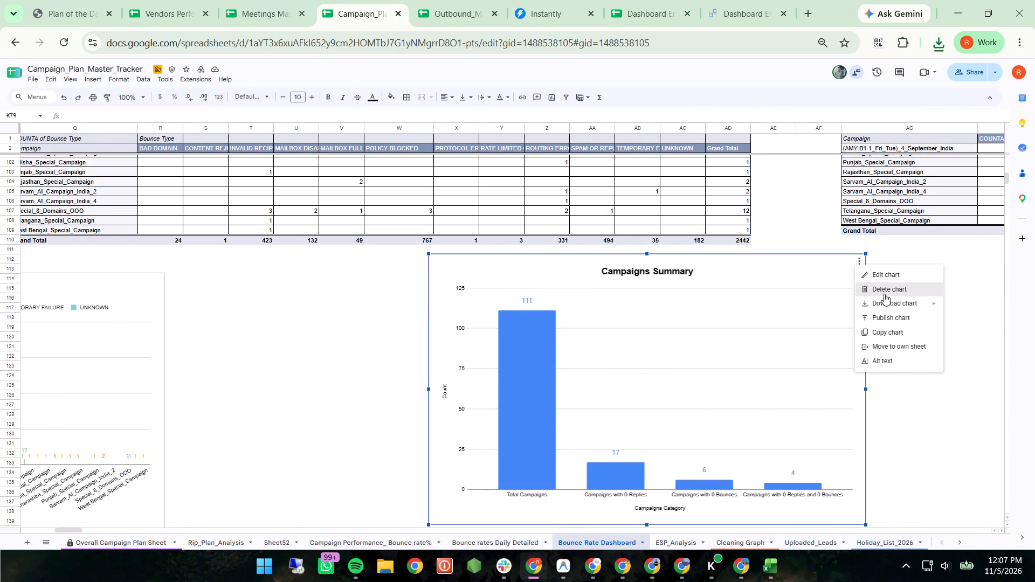
pyautogui.moveTo(884, 294); pyautogui.dragTo(887, 301)
pyautogui.click(837, 305)
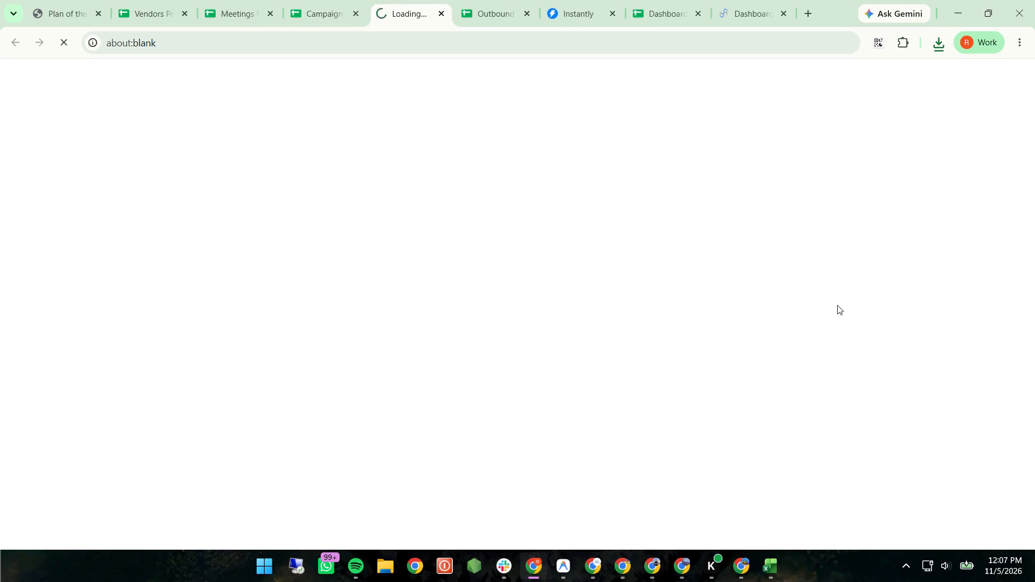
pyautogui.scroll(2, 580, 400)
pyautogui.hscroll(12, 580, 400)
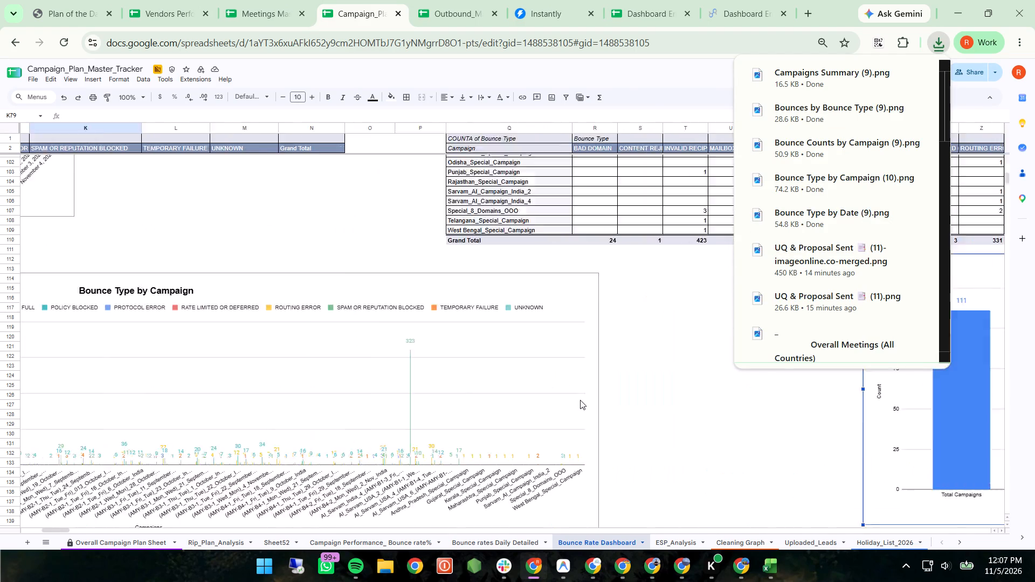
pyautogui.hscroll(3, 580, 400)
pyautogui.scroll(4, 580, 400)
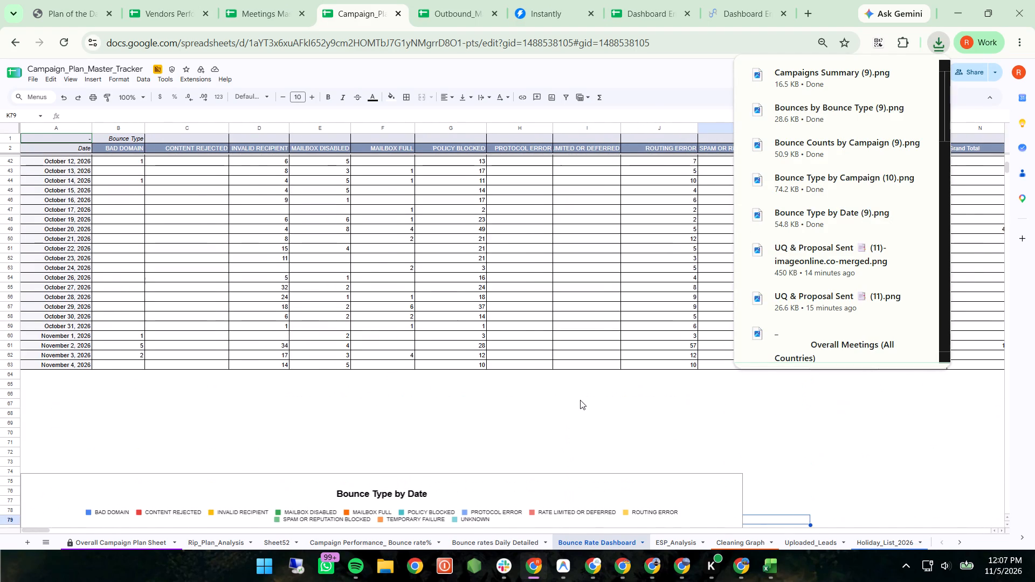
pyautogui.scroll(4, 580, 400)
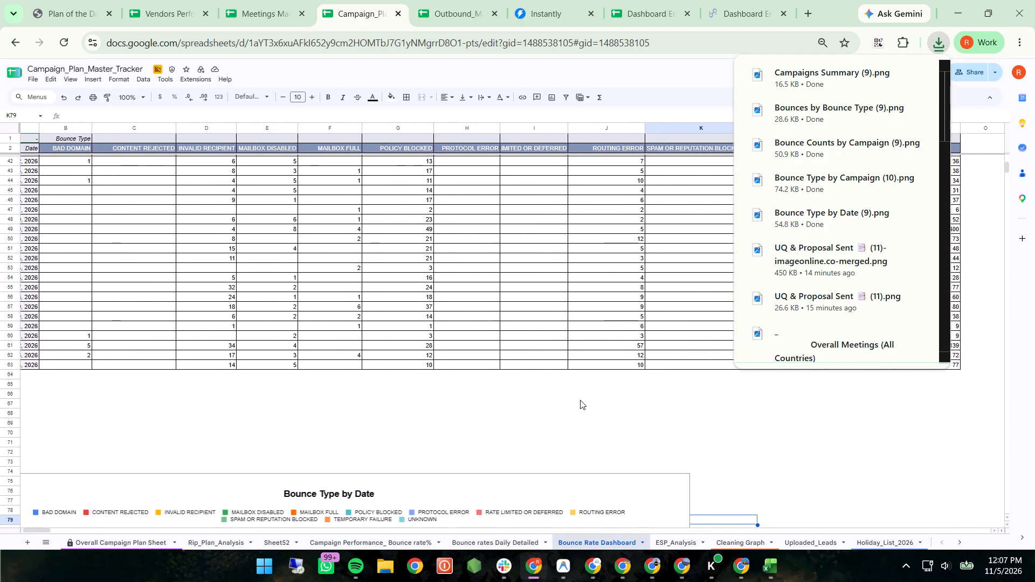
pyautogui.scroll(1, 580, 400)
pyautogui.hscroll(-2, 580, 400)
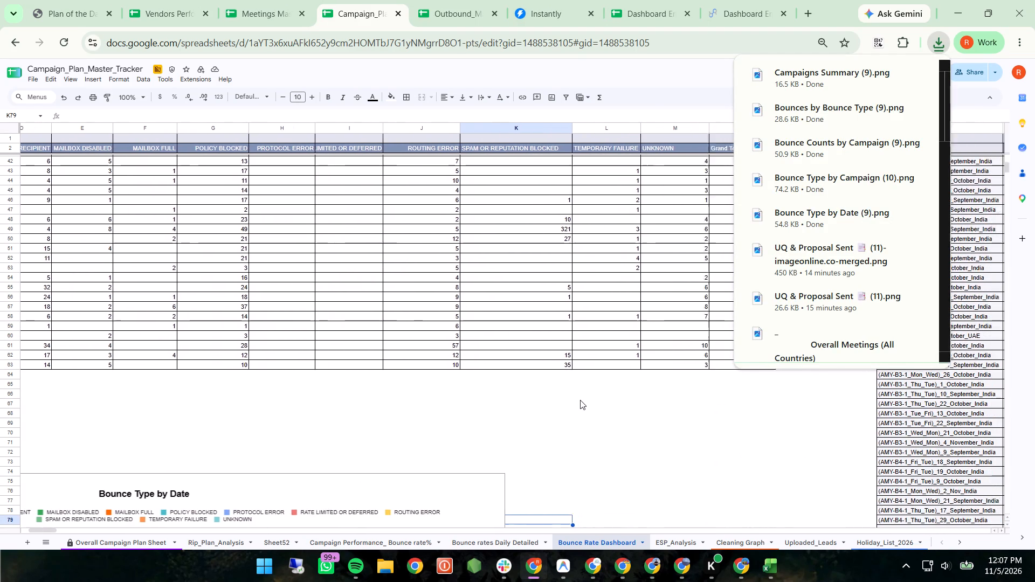
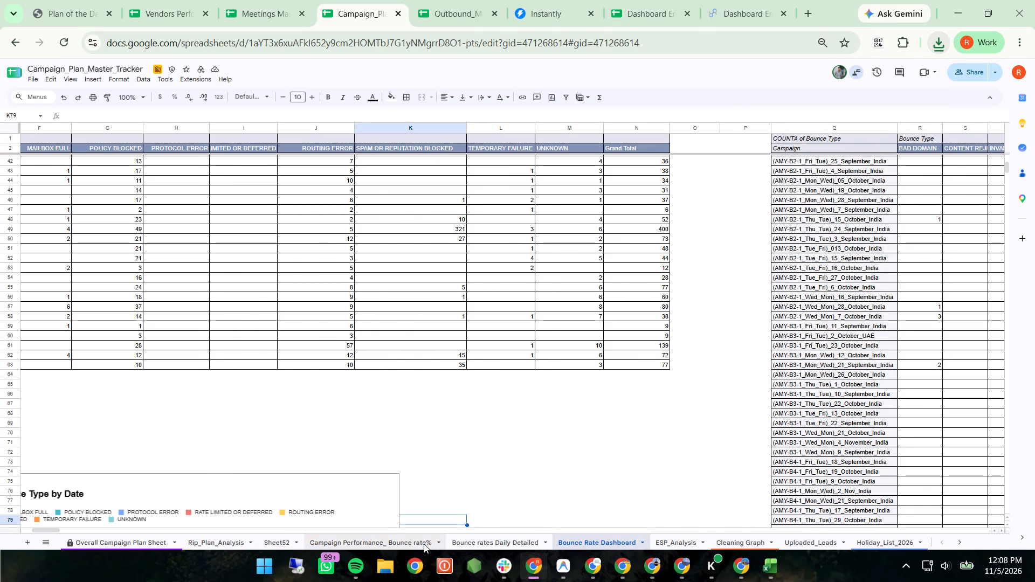
# Set the average bounce rate for 11-03-2026 to 0.61% on the Campaign Performance_ Bounce rate% sheet.
pyautogui.hscroll(5, 326, 457)
pyautogui.scroll(7, 326, 457)
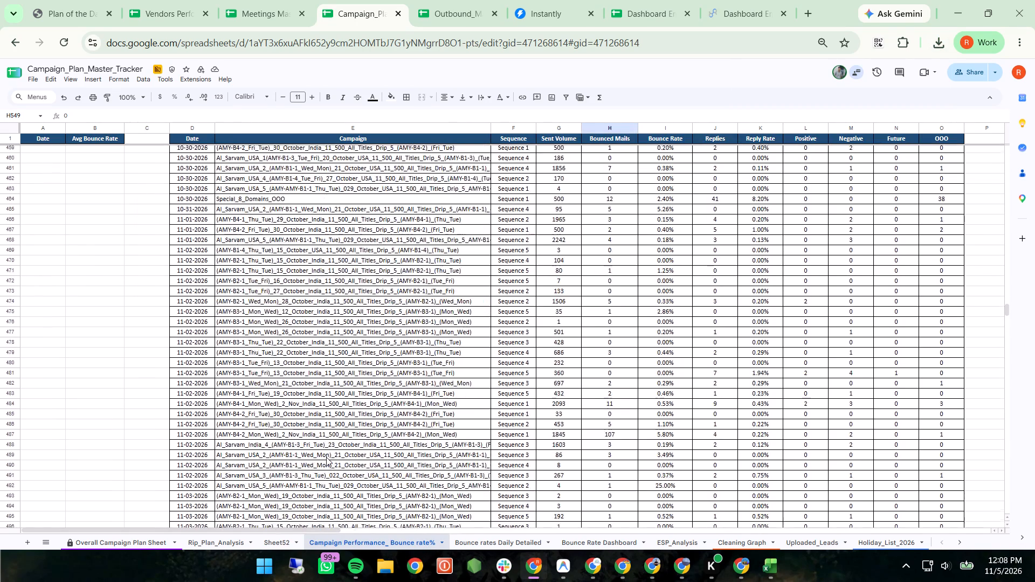
pyautogui.scroll(10, 326, 457)
pyautogui.scroll(-2, 326, 457)
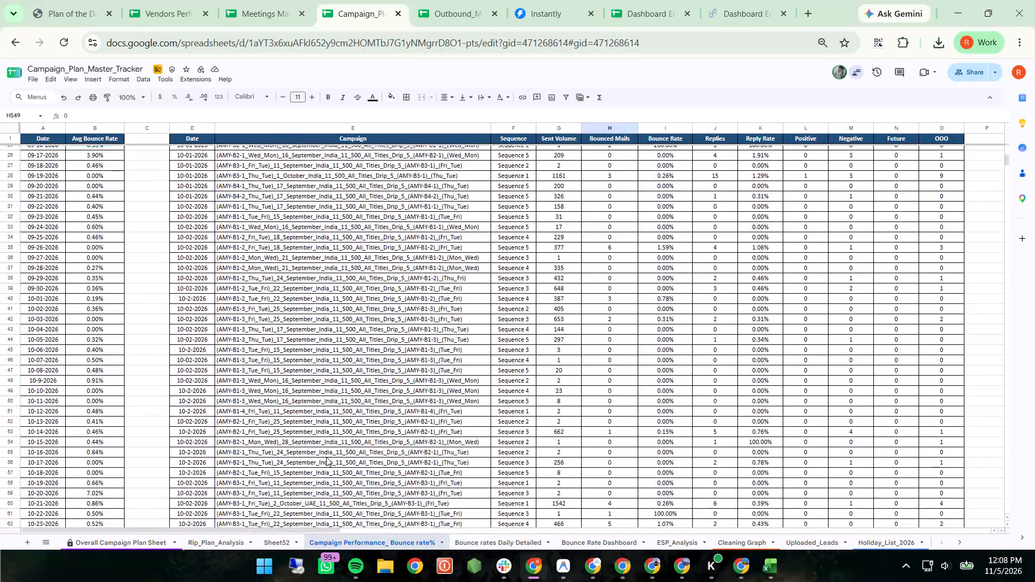
pyautogui.scroll(-3, 326, 457)
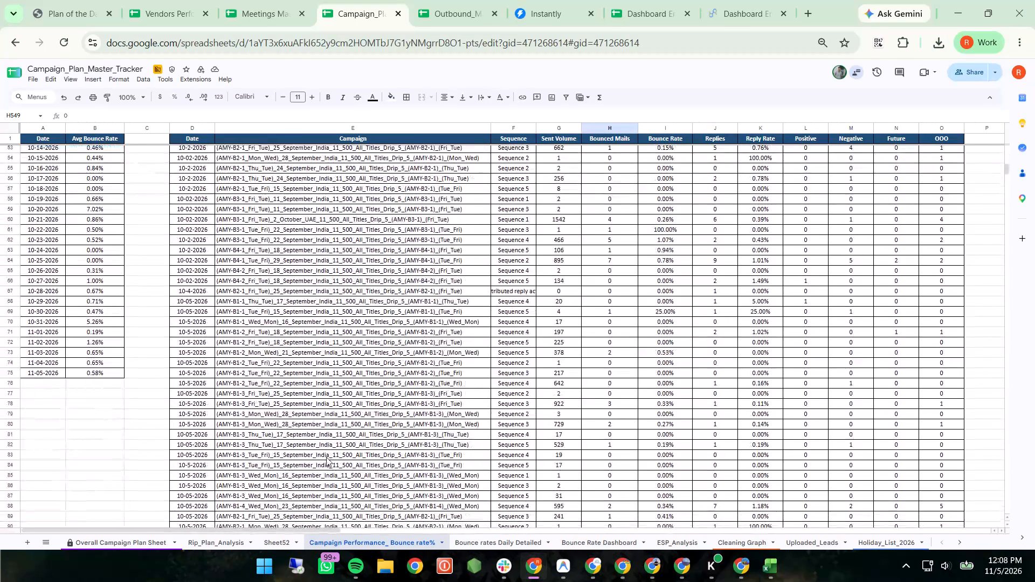
pyautogui.click(100, 351)
pyautogui.press('BackSpace')
pyautogui.write('0.61')
pyautogui.press('Return')
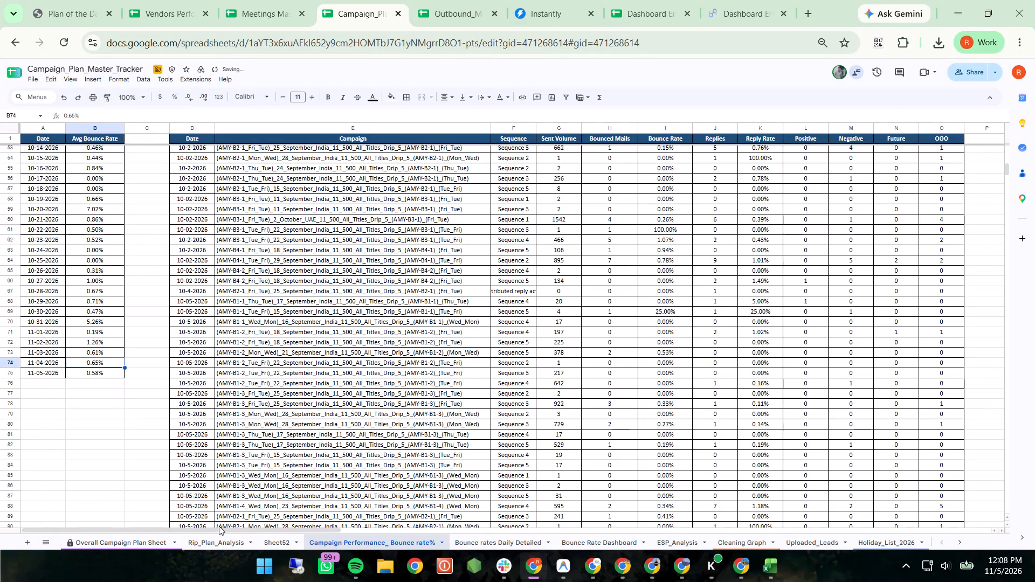
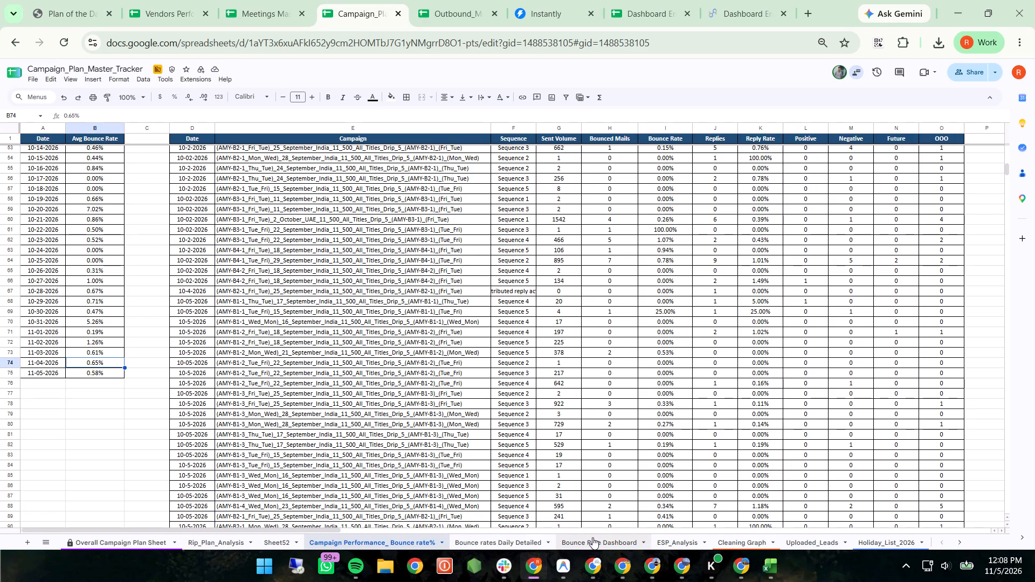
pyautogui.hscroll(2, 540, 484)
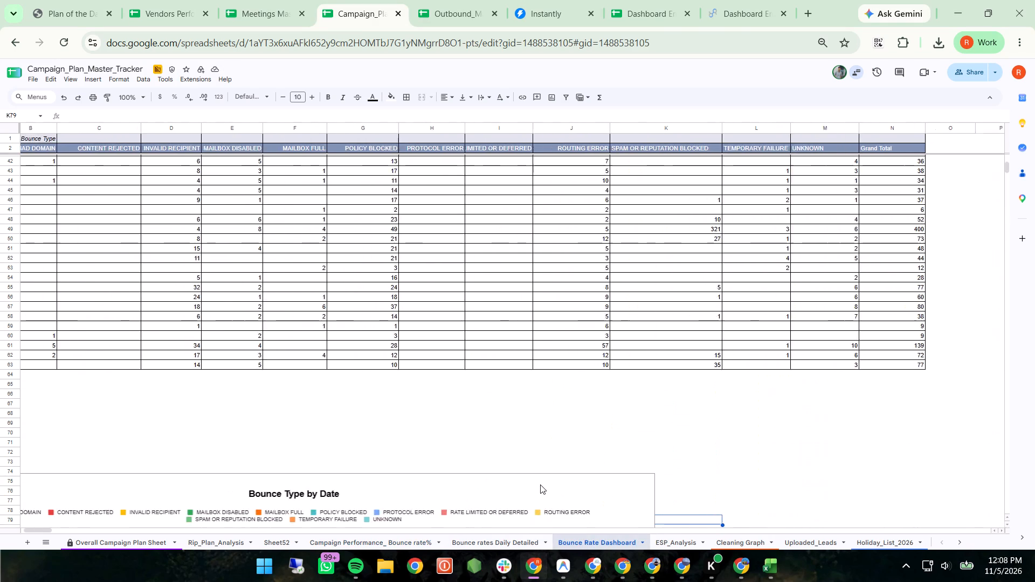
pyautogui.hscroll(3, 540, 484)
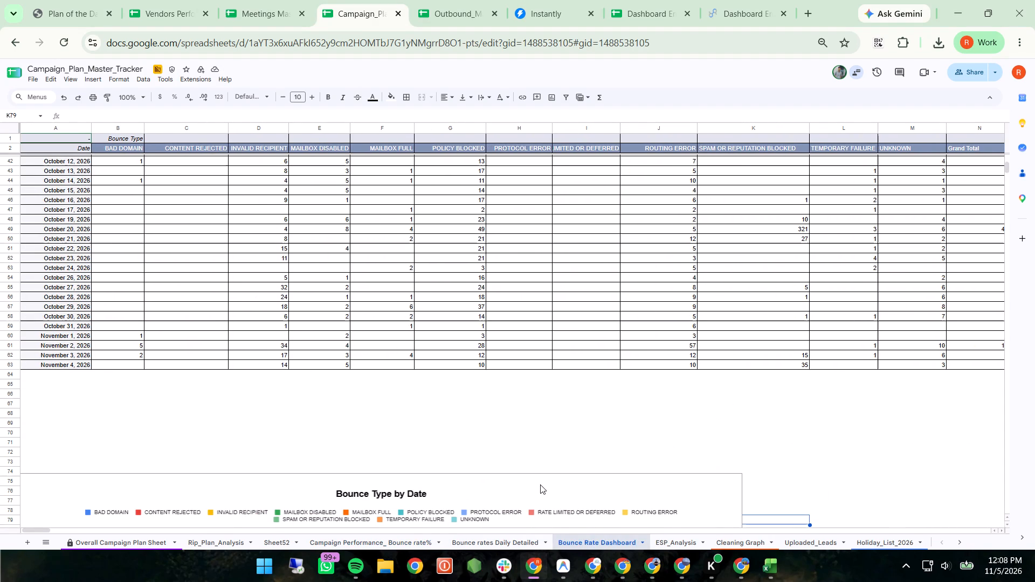
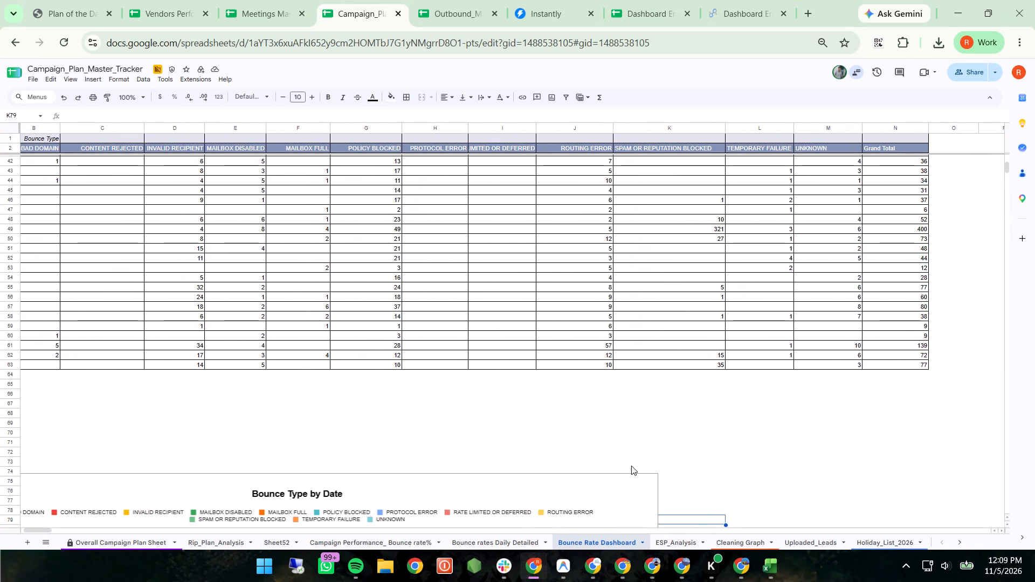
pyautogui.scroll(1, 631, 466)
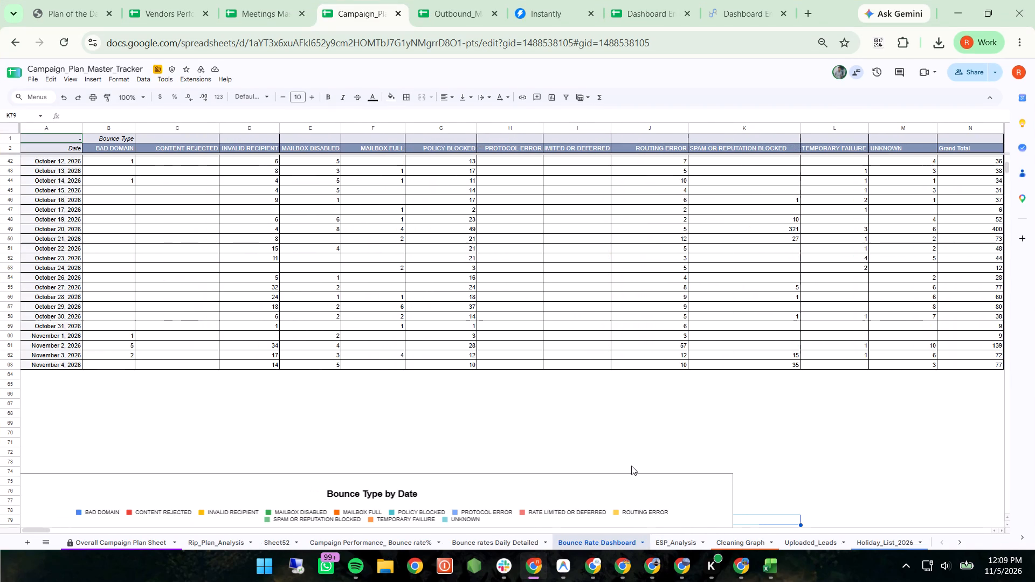
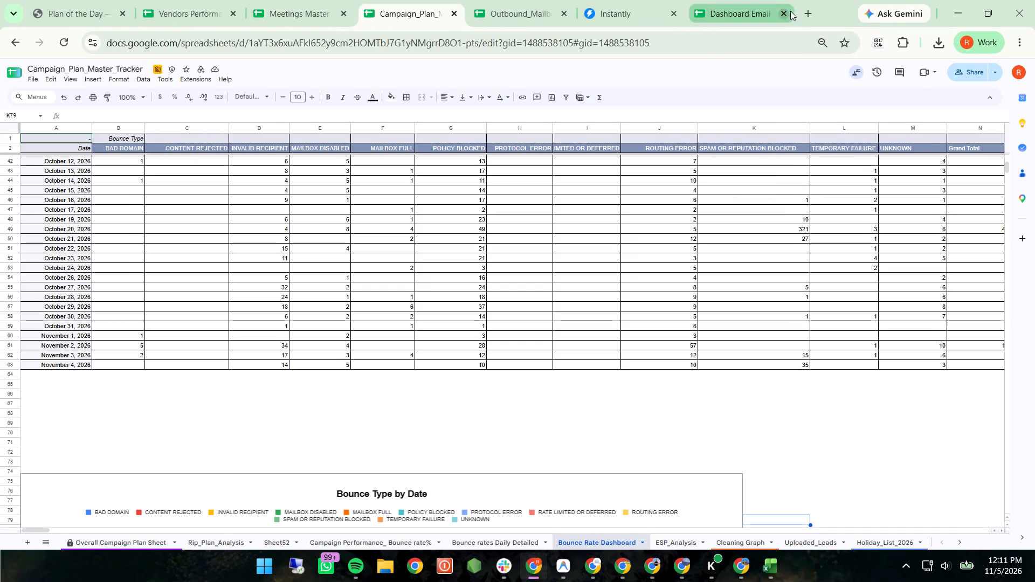
# Open the copied link to the Bounce Rate Analysis spreadsheet in a new browser tab and find the latest November 2026 entries in Nurture_Bounce_Data.
pyautogui.click(808, 11)
pyautogui.hotkey('ctrl', 'v')
pyautogui.press('Return')
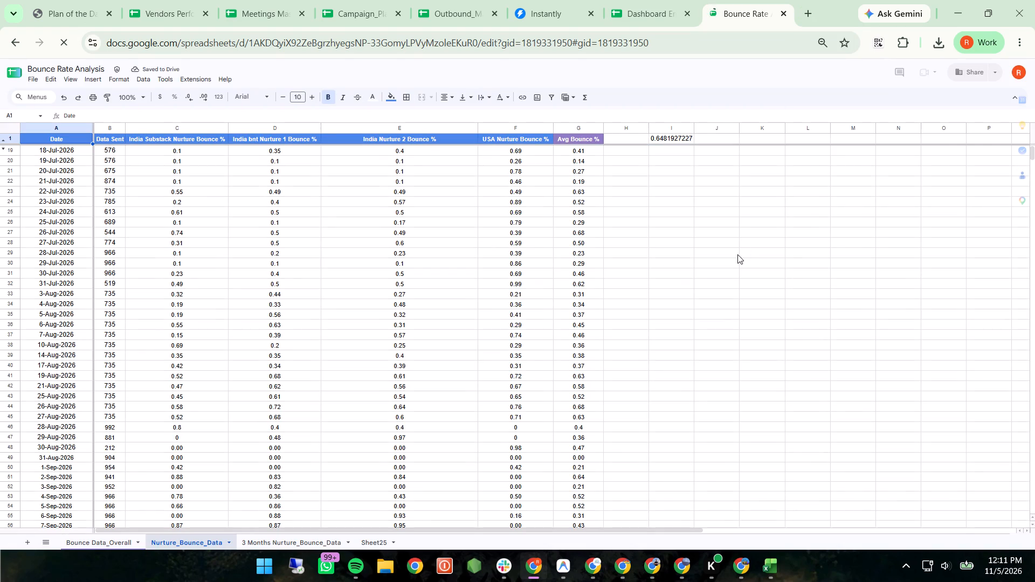
pyautogui.scroll(-6, 737, 254)
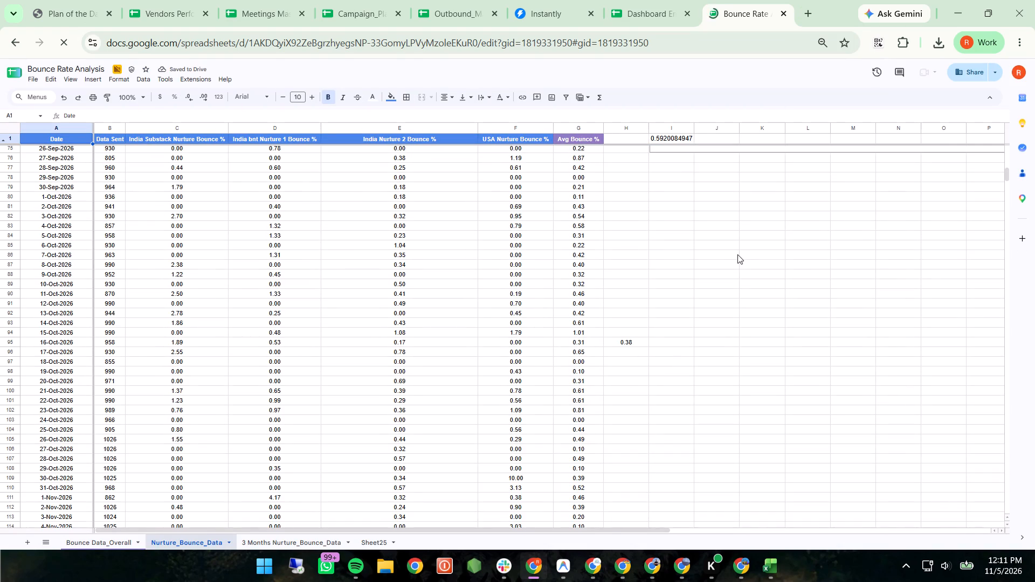
pyautogui.scroll(-1, 737, 254)
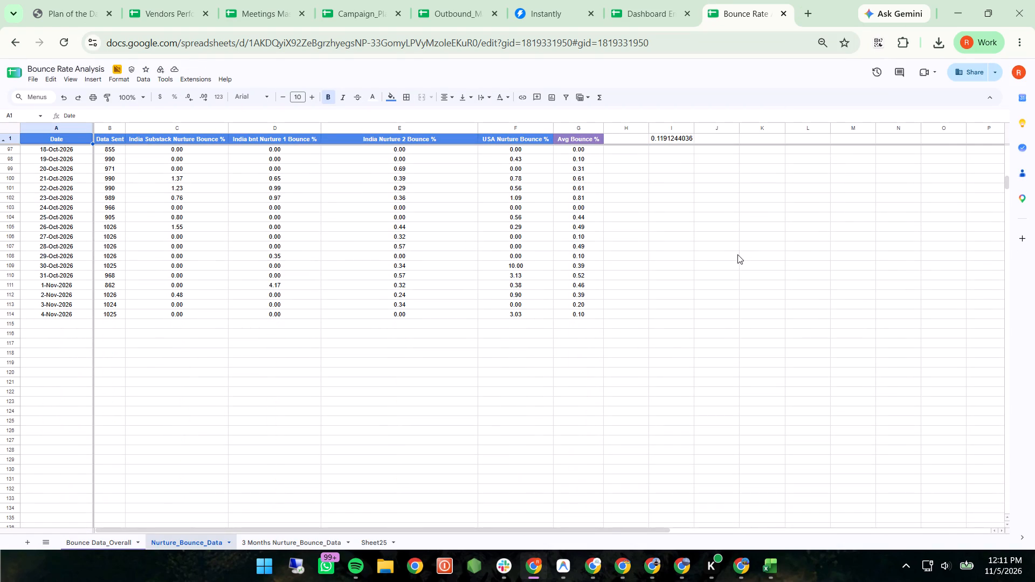
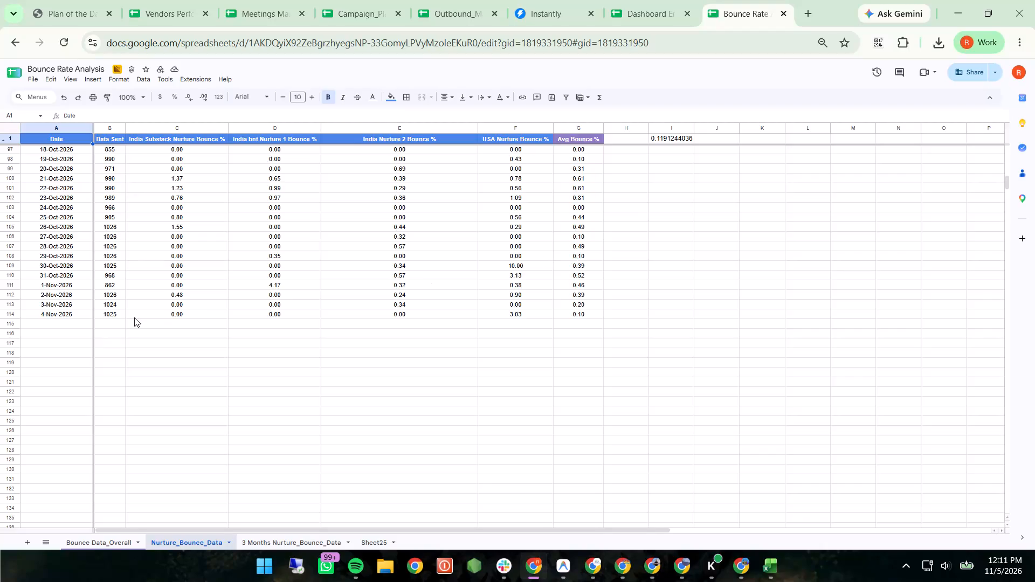
# Check the edit history of the 4-Nov-2026 row's Date and USA Nurture Bounce % cells in Nurture_Bounce_Data.
pyautogui.click(78, 316)
pyautogui.rightClick(78, 316)
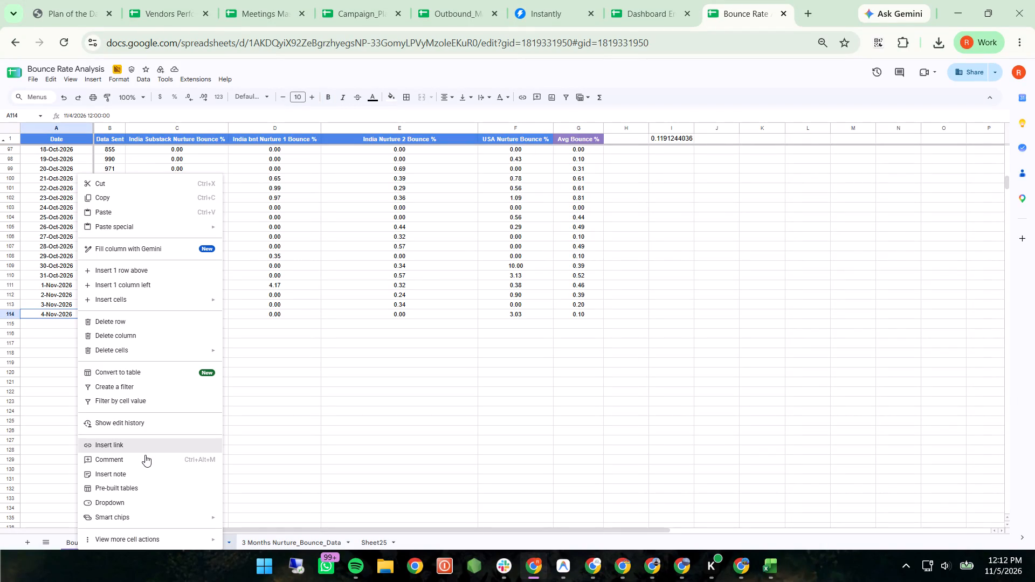
pyautogui.scroll(-2, 145, 455)
pyautogui.click(148, 426)
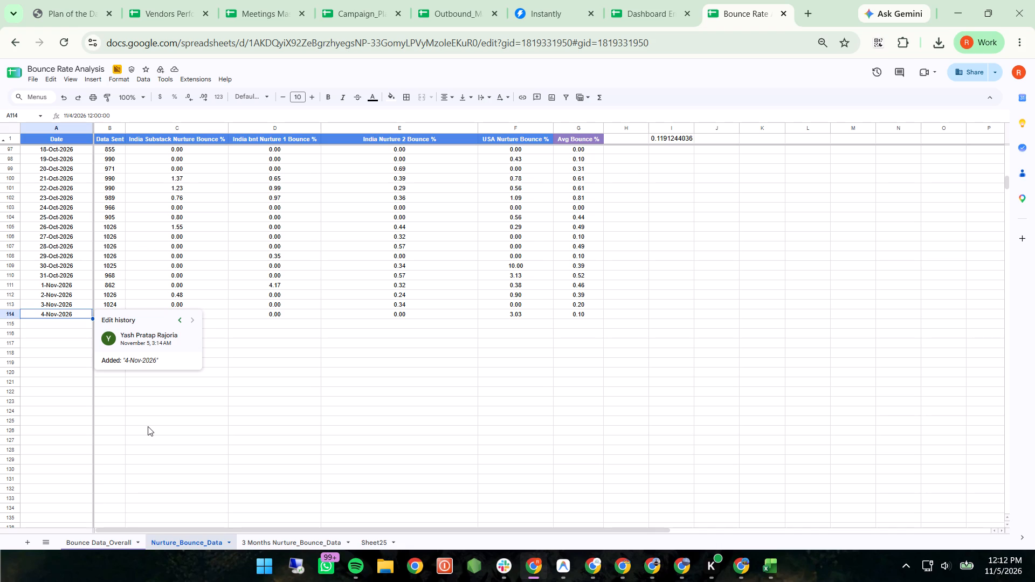
pyautogui.click(425, 315)
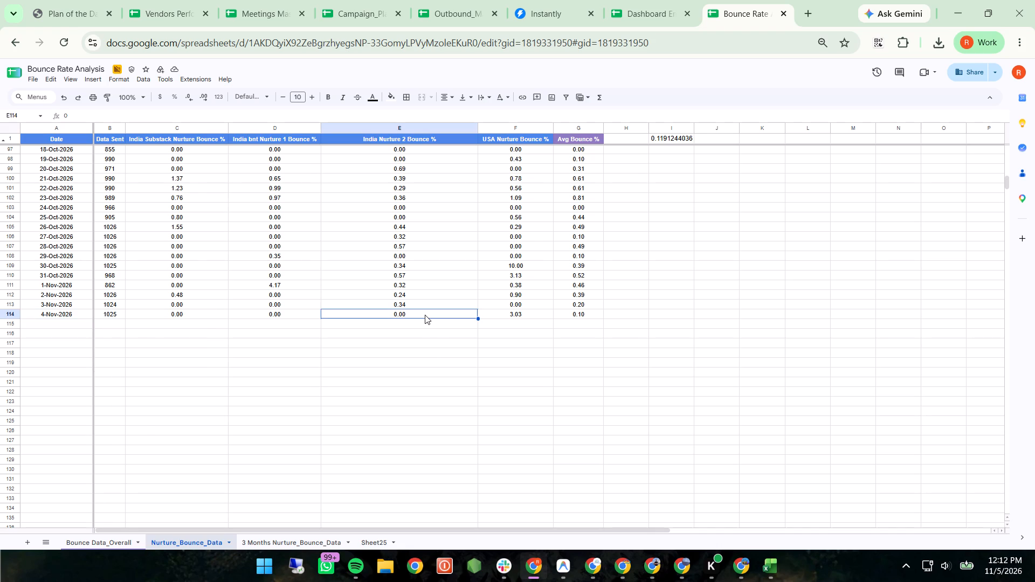
pyautogui.click(500, 314)
pyautogui.rightClick(500, 314)
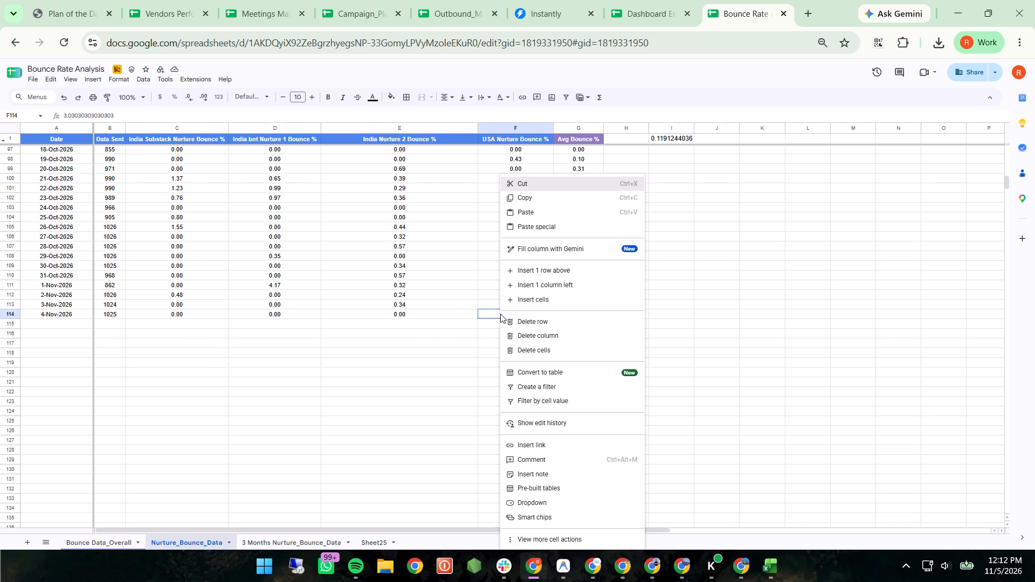
pyautogui.click(558, 417)
pyautogui.click(447, 410)
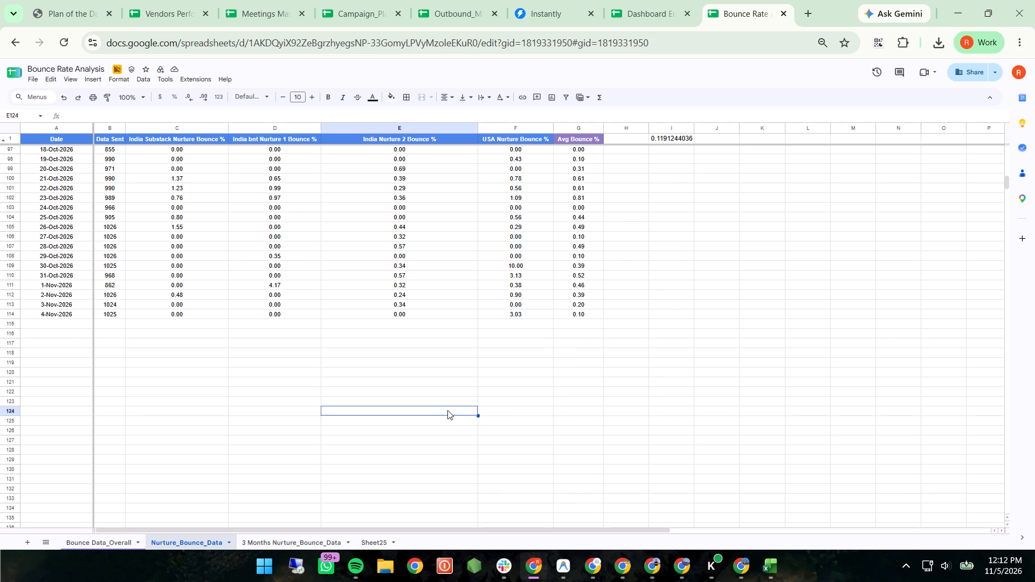